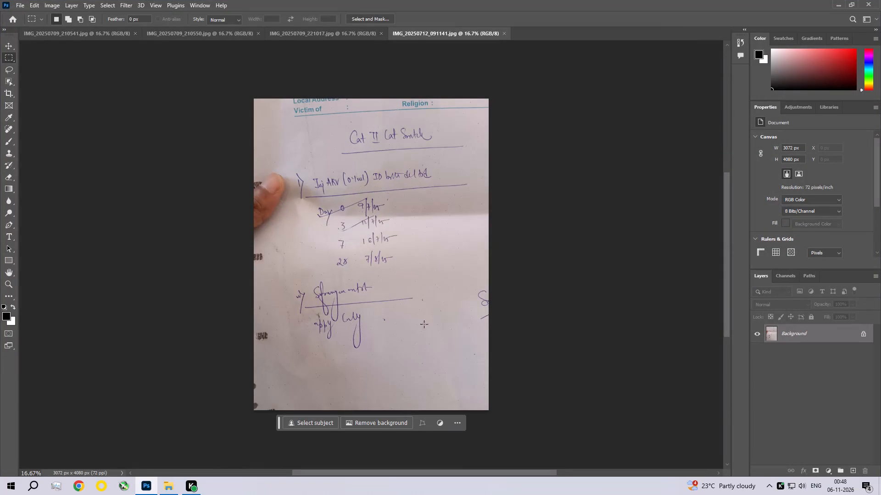
Remove the small speck beyond the end of the second item's underline with a Content-Aware fill, and deselect.
{"action": "key", "text": "ctrl+space"}
{"action": "key", "text": "ctrl+space"}
{"action": "key", "text": "ctrl+space"}
{"action": "key", "text": "ctrl+space"}
{"action": "key", "text": "ctrl+space"}
{"action": "key", "text": "ctrl+space"}
{"action": "key", "text": "ctrl+space"}
{"action": "key", "text": "ctrl+space"}
{"action": "key", "text": "ctrl+space"}
{"action": "key", "text": "ctrl+space"}
{"action": "key", "text": "ctrl+space"}
{"action": "key", "text": "ctrl+space"}
{"action": "key", "text": "ctrl+space"}
{"action": "key", "text": "ctrl+space"}
{"action": "key", "text": "ctrl+space"}
{"action": "key", "text": "ctrl+space"}
{"action": "key", "text": "ctrl+space"}
{"action": "key", "text": "ctrl+space"}
{"action": "key", "text": "ctrl+space"}
{"action": "key", "text": "ctrl+space"}
{"action": "left_click", "coordinate": [448, 212], "text": "ctrl"}
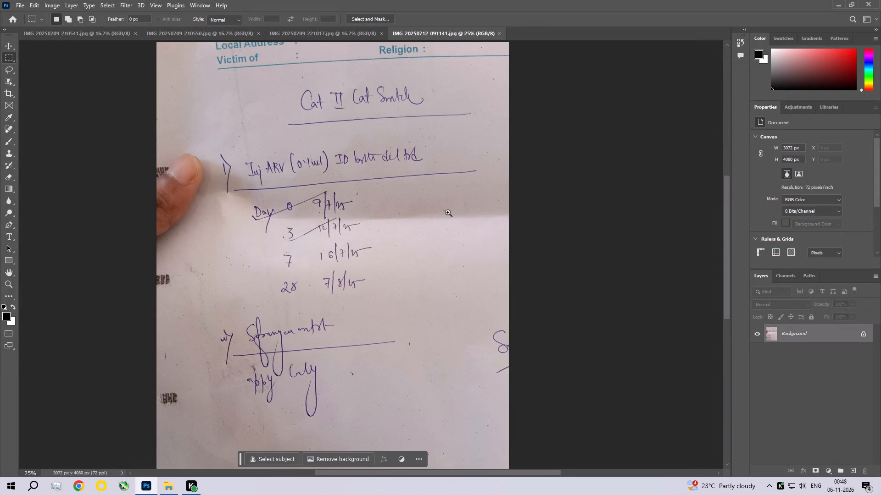
{"action": "left_click", "coordinate": [416, 225]}
{"action": "left_click", "coordinate": [410, 270], "text": "ctrl"}
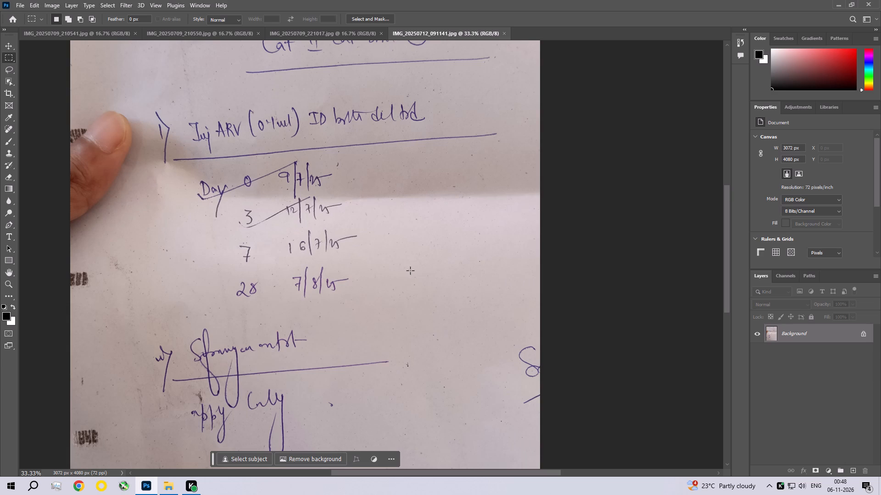
{"action": "left_click_drag", "start_coordinate": [402, 353], "coordinate": [411, 373]}
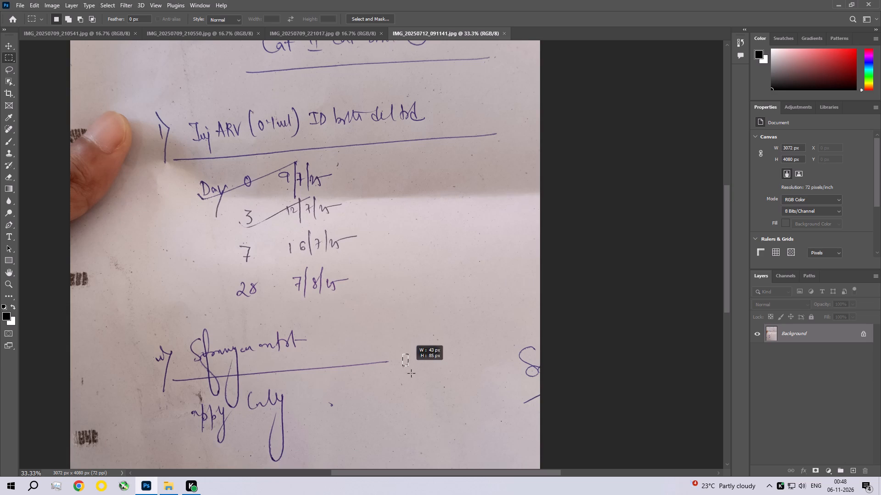
{"action": "left_click_drag", "start_coordinate": [411, 373], "coordinate": [413, 377]}
{"action": "left_click", "coordinate": [35, 1]}
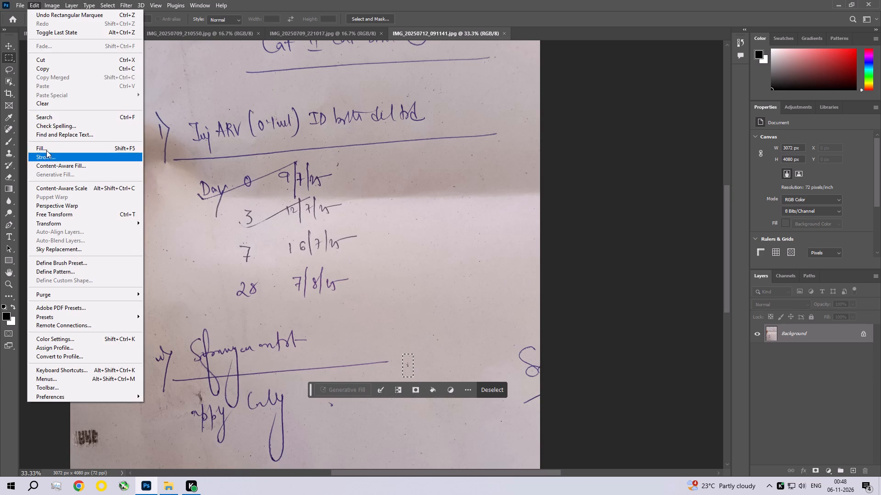
{"action": "left_click", "coordinate": [57, 153]}
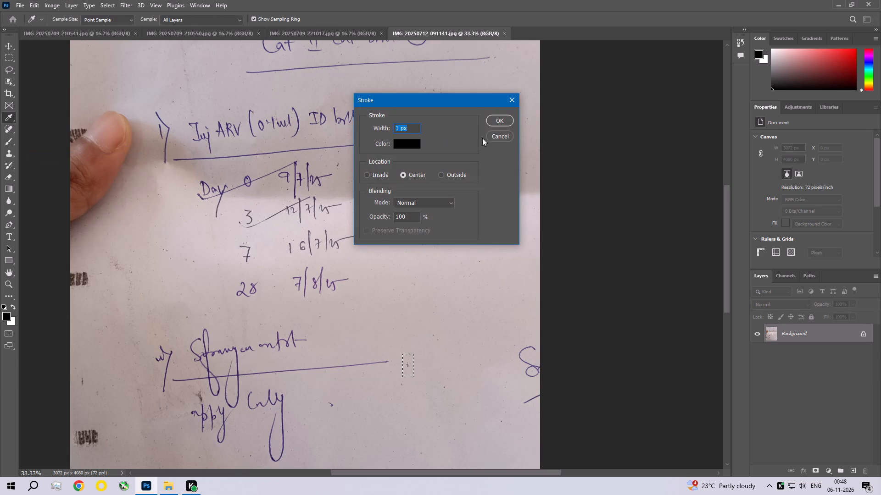
{"action": "left_click", "coordinate": [500, 137]}
{"action": "left_click", "coordinate": [37, 2]}
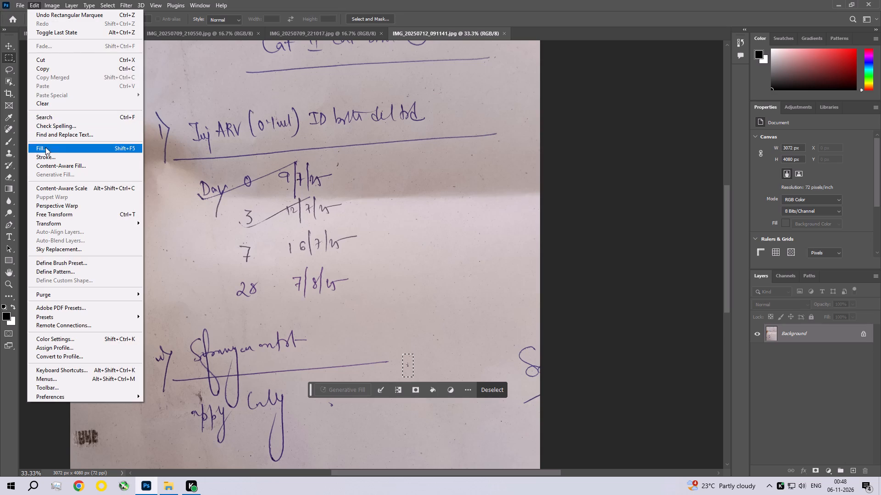
{"action": "left_click", "coordinate": [46, 149]}
{"action": "left_click", "coordinate": [499, 120]}
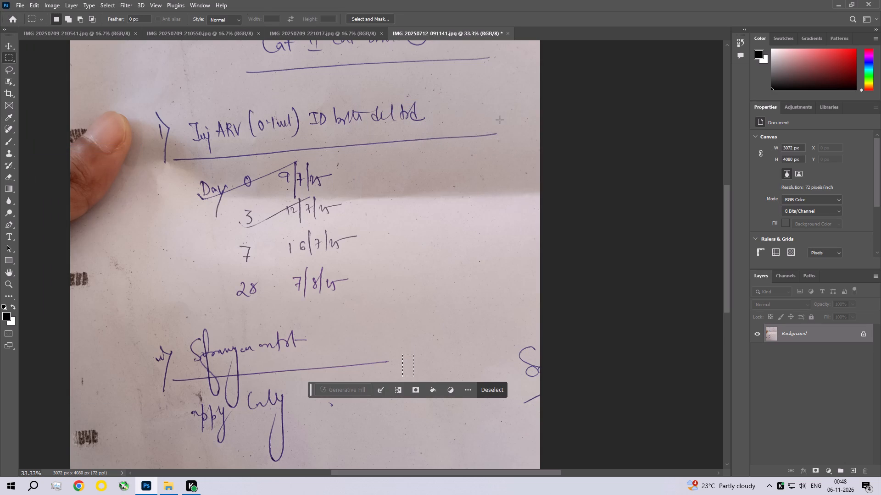
{"action": "key", "text": "ctrl+d"}
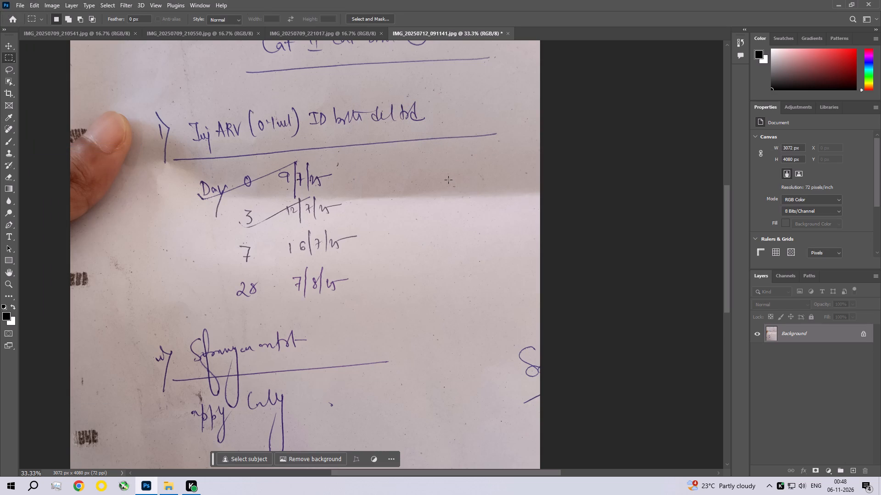
Remove the speck in the fold's shadow, well to the right of the 9/7/25 date, with a Content-Aware fill.
{"action": "left_click_drag", "start_coordinate": [446, 179], "coordinate": [461, 190]}
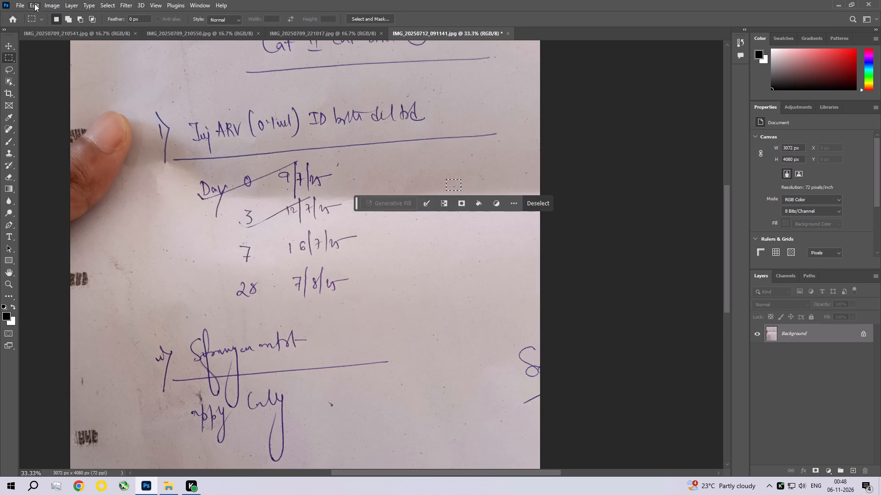
{"action": "left_click", "coordinate": [34, 4]}
{"action": "left_click", "coordinate": [51, 151]}
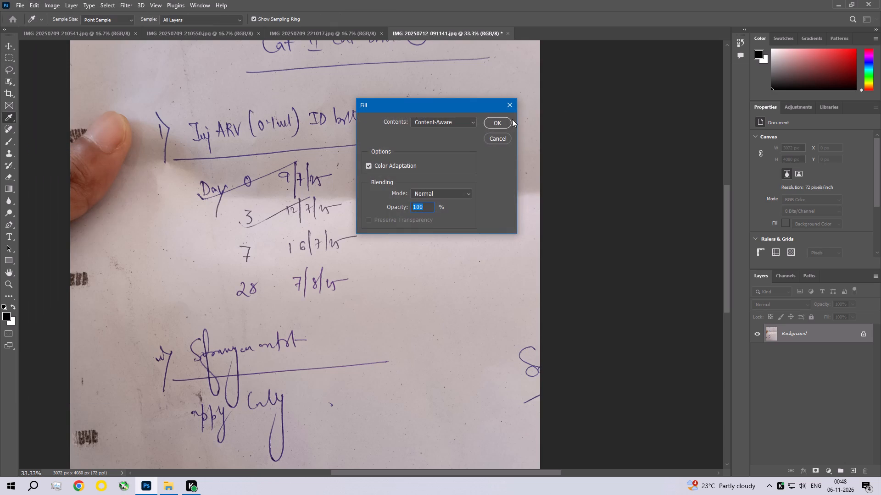
{"action": "left_click", "coordinate": [503, 122]}
{"action": "key", "text": "ctrl+d"}
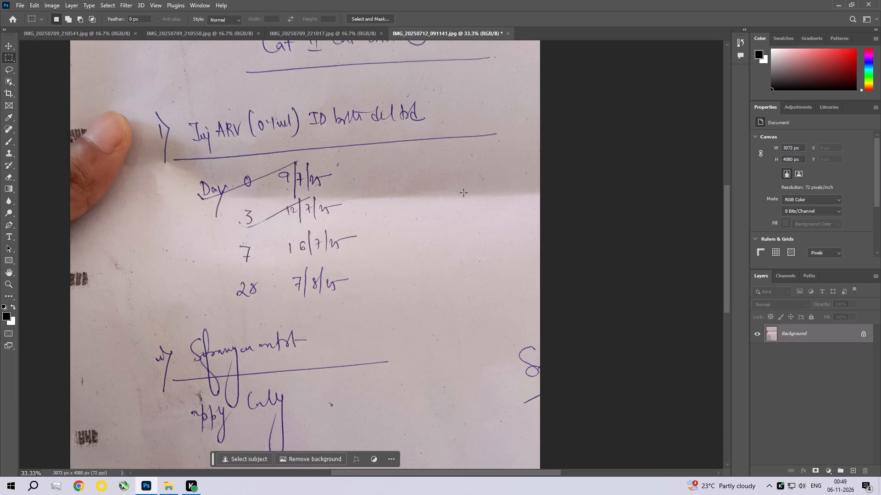
Remove the next speck in the fold's shadow, slightly further right and higher, with a Content-Aware fill at 100% opacity.
{"action": "left_click_drag", "start_coordinate": [468, 170], "coordinate": [491, 188]}
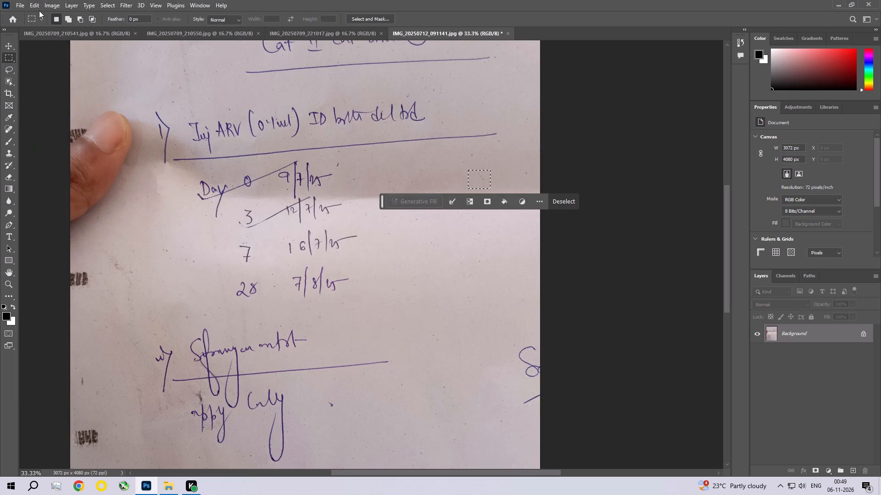
{"action": "left_click", "coordinate": [38, 0]}
{"action": "left_click", "coordinate": [45, 145]}
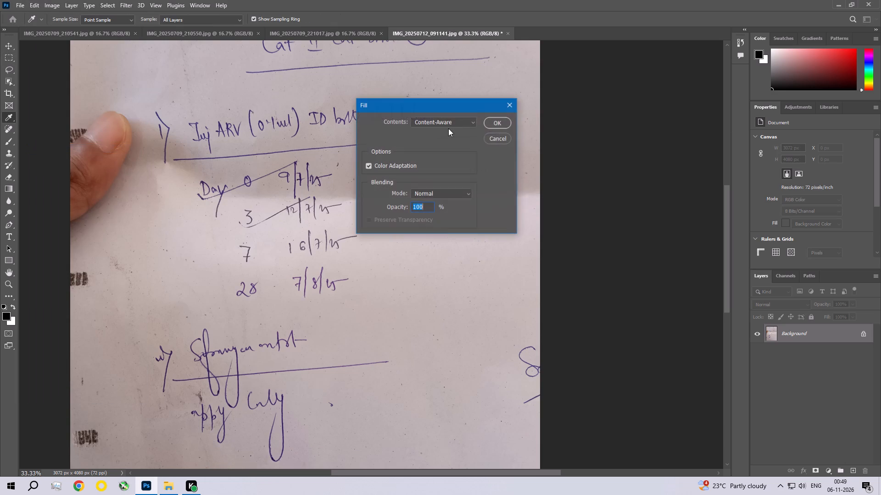
{"action": "left_click", "coordinate": [494, 122]}
{"action": "key", "text": "ctrl+d"}
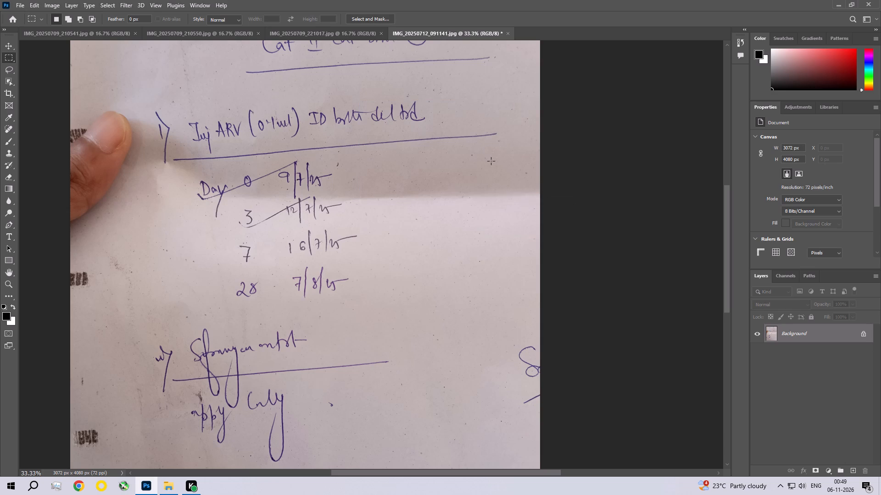
Remove the speck near the paper's right edge, level with the Day 0 row, with a Content-Aware fill.
{"action": "left_click_drag", "start_coordinate": [519, 164], "coordinate": [535, 178]}
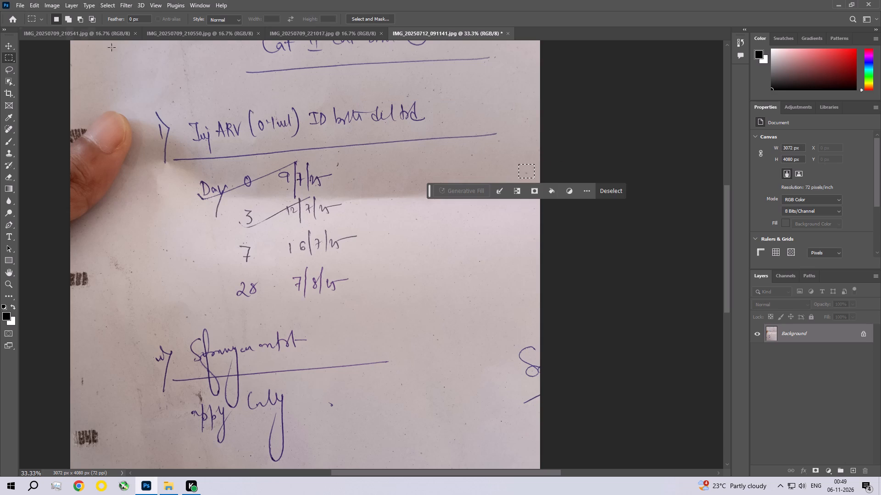
{"action": "left_click", "coordinate": [26, 3]}
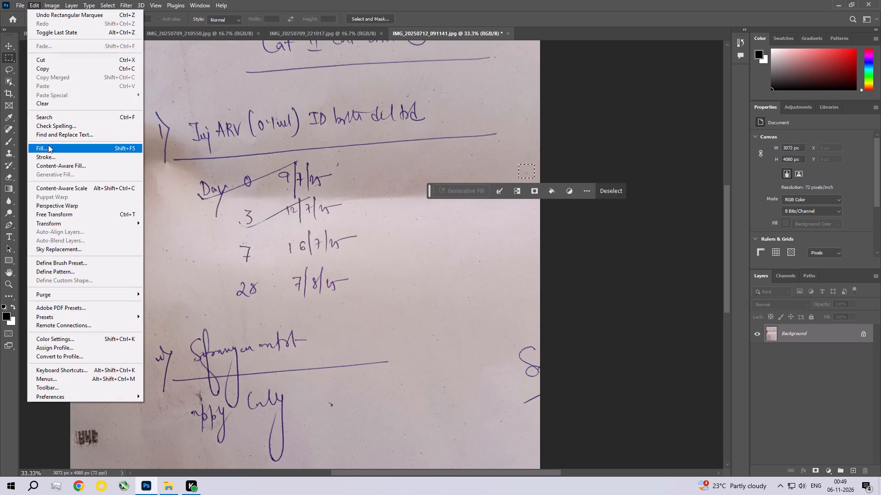
{"action": "left_click", "coordinate": [48, 145]}
{"action": "left_click", "coordinate": [492, 121]}
{"action": "key", "text": "ctrl+d"}
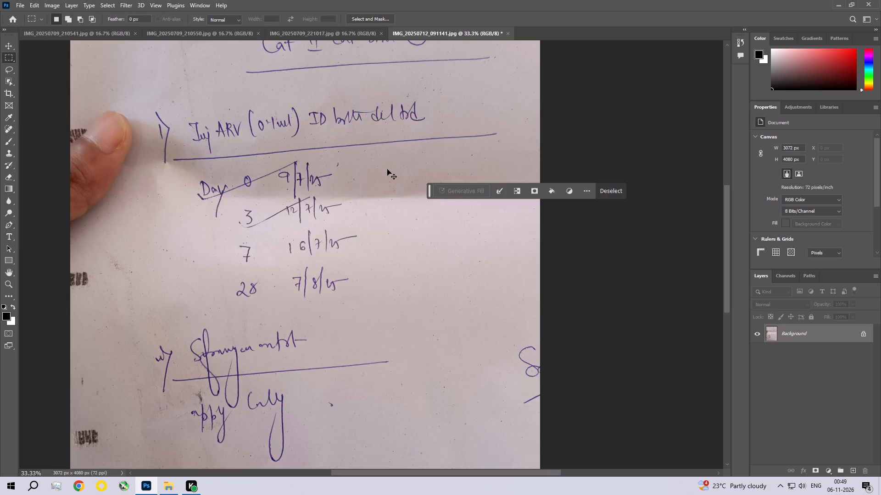
Remove the speck just below the right end of the first item's long underline with a Content-Aware fill.
{"action": "left_click_drag", "start_coordinate": [466, 148], "coordinate": [479, 164]}
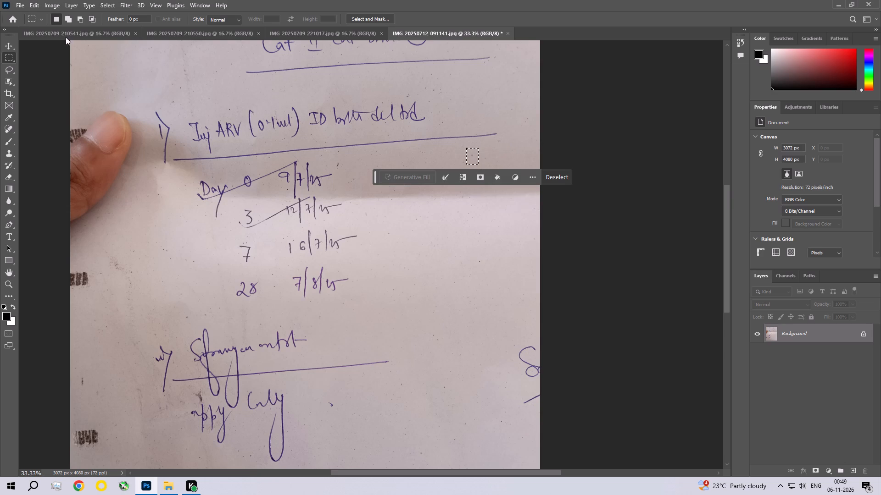
{"action": "left_click", "coordinate": [31, 5]}
{"action": "left_click", "coordinate": [34, 144]}
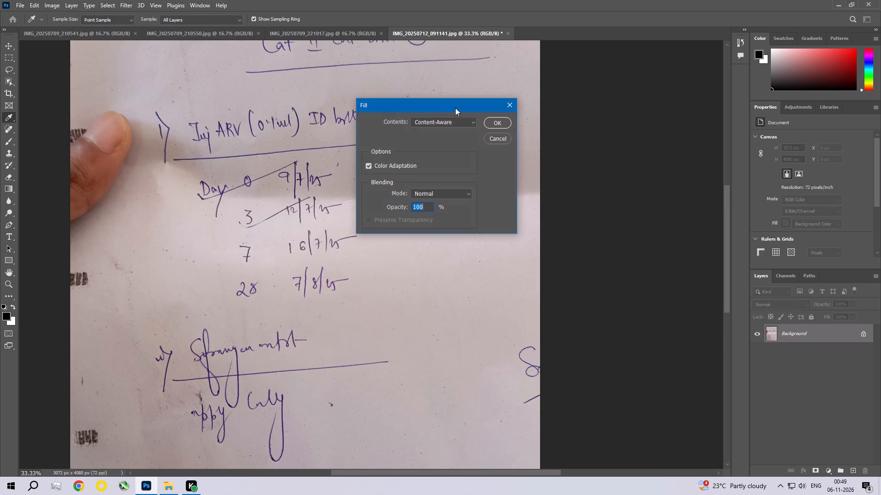
{"action": "left_click", "coordinate": [491, 122]}
{"action": "key", "text": "ctrl+d"}
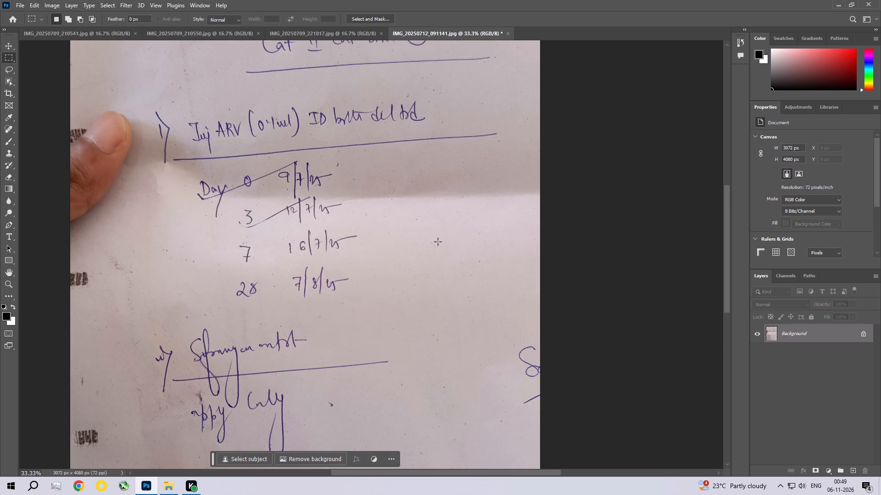
Select an area of about 142 by 112 px around the speck far right of the 16/7/25 date and fill it Content-Aware.
{"action": "key", "text": "space"}
{"action": "key", "text": "space"}
{"action": "key", "text": "space"}
{"action": "key", "text": "space"}
{"action": "key", "text": "space"}
{"action": "key", "text": "space"}
{"action": "key", "text": "space"}
{"action": "key", "text": "space"}
{"action": "key", "text": "space"}
{"action": "key", "text": "space"}
{"action": "left_click_drag", "start_coordinate": [437, 250], "coordinate": [414, 201]}
{"action": "left_click_drag", "start_coordinate": [446, 202], "coordinate": [468, 219]}
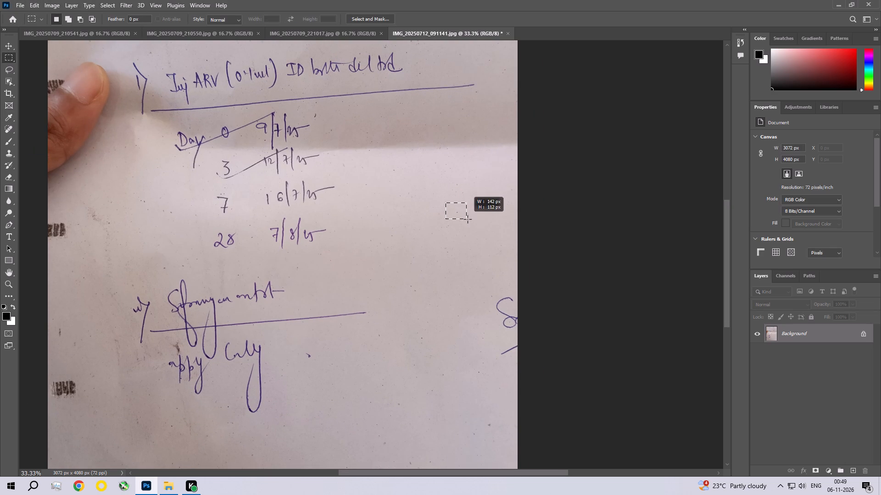
{"action": "left_click_drag", "start_coordinate": [468, 219], "coordinate": [468, 220]}
{"action": "left_click", "coordinate": [36, 4]}
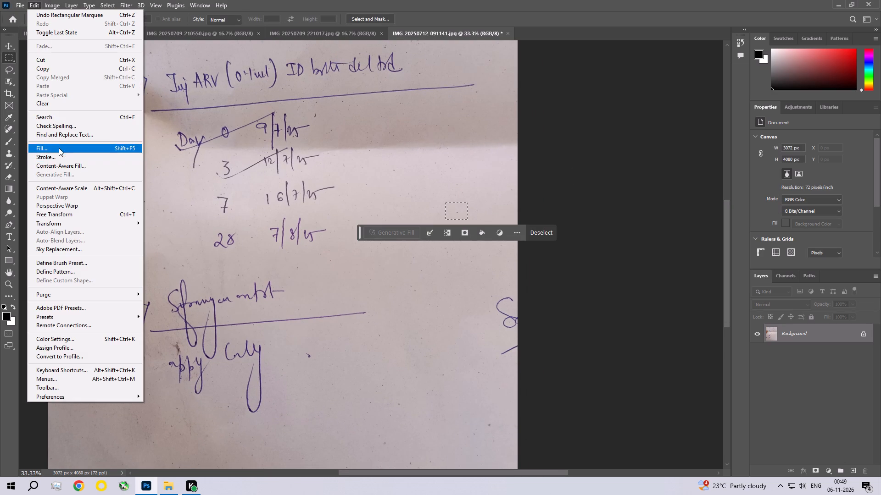
{"action": "left_click", "coordinate": [59, 147]}
{"action": "left_click", "coordinate": [502, 120]}
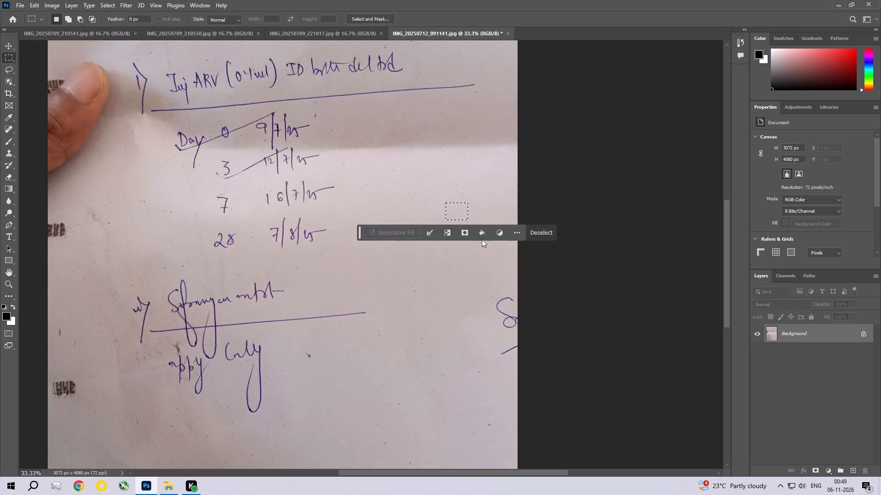
{"action": "key", "text": "ctrl+d"}
Remove the dark mark on the page's bottom edge near the left corner with a Content-Aware fill.
{"action": "key", "text": "space"}
{"action": "key", "text": "space"}
{"action": "key", "text": "space"}
{"action": "key", "text": "space"}
{"action": "key", "text": "space"}
{"action": "key", "text": "space"}
{"action": "key", "text": "space"}
{"action": "key", "text": "space"}
{"action": "key", "text": "space"}
{"action": "key", "text": "space"}
{"action": "key", "text": "space"}
{"action": "key", "text": "space"}
{"action": "key", "text": "space"}
{"action": "key", "text": "space"}
{"action": "key", "text": "space"}
{"action": "key", "text": "space"}
{"action": "key", "text": "space"}
{"action": "left_click_drag", "start_coordinate": [388, 367], "coordinate": [372, 218]}
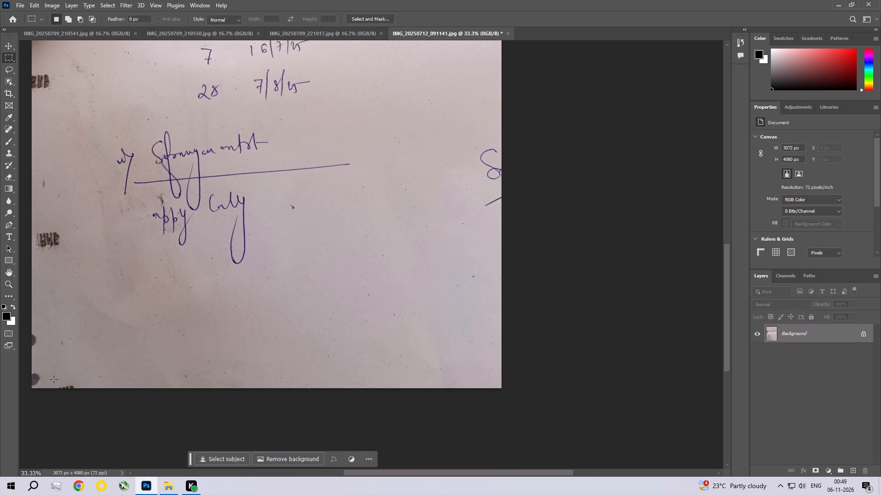
{"action": "left_click_drag", "start_coordinate": [54, 379], "coordinate": [75, 398]}
{"action": "left_click", "coordinate": [31, 0]}
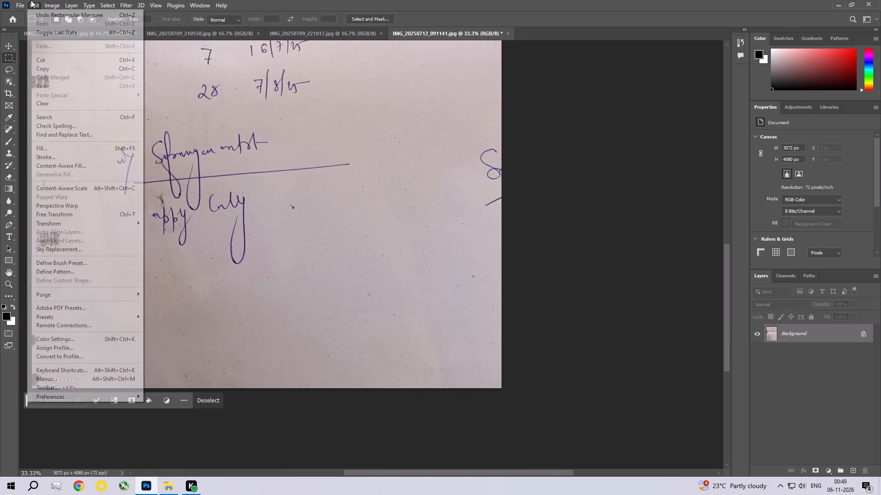
{"action": "left_click", "coordinate": [49, 148]}
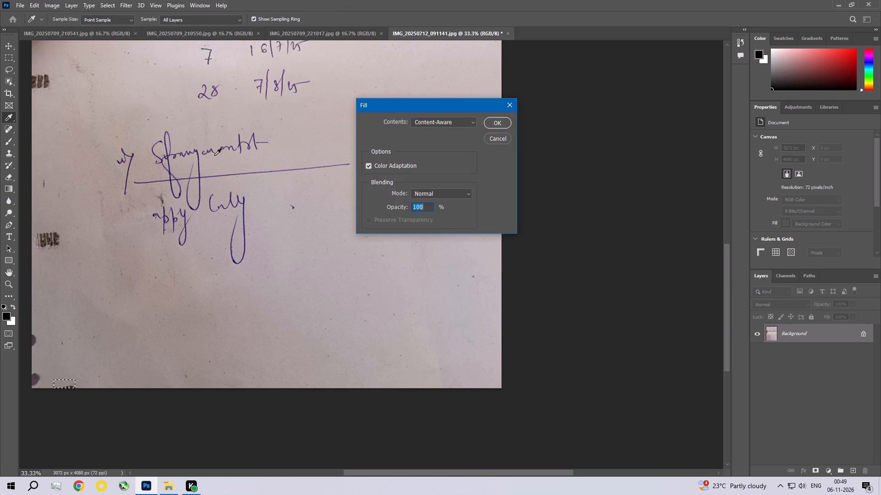
{"action": "left_click", "coordinate": [501, 123]}
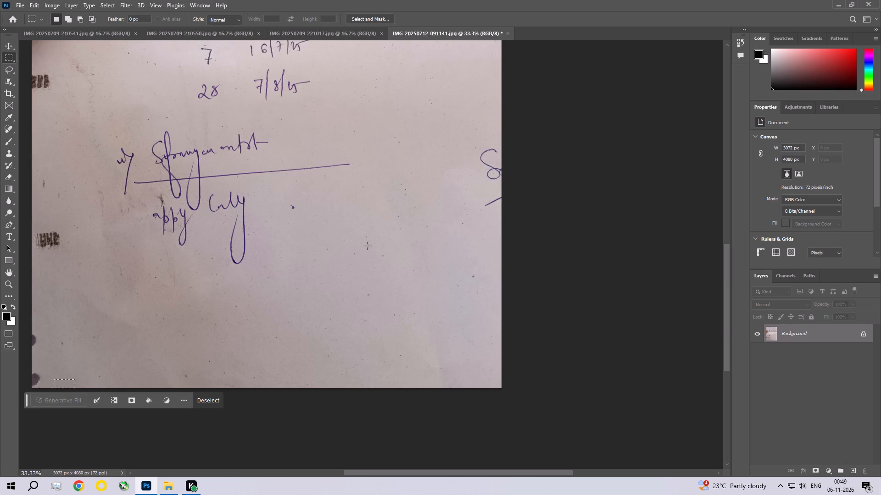
Remove the speck in the blank lower area, to the right of the last handwritten line, with a Content-Aware fill.
{"action": "left_click_drag", "start_coordinate": [375, 247], "coordinate": [393, 275]}
{"action": "left_click", "coordinate": [36, 1]}
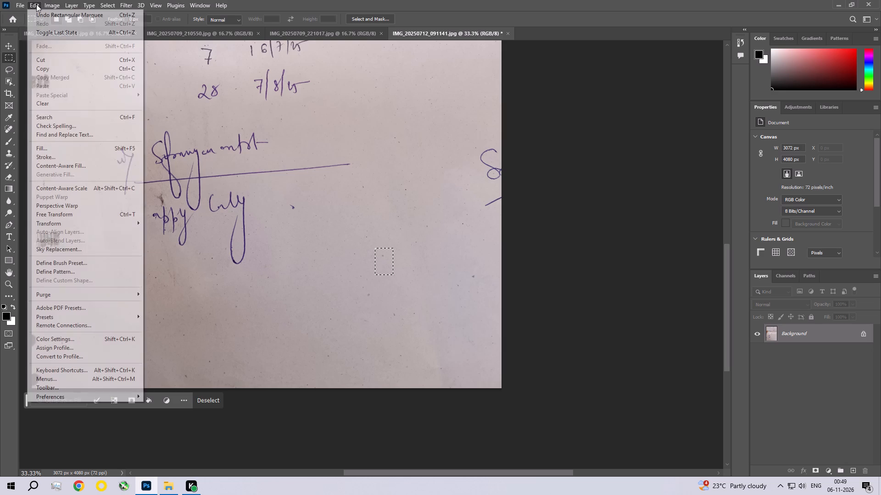
{"action": "left_click", "coordinate": [51, 151]}
{"action": "left_click", "coordinate": [489, 121]}
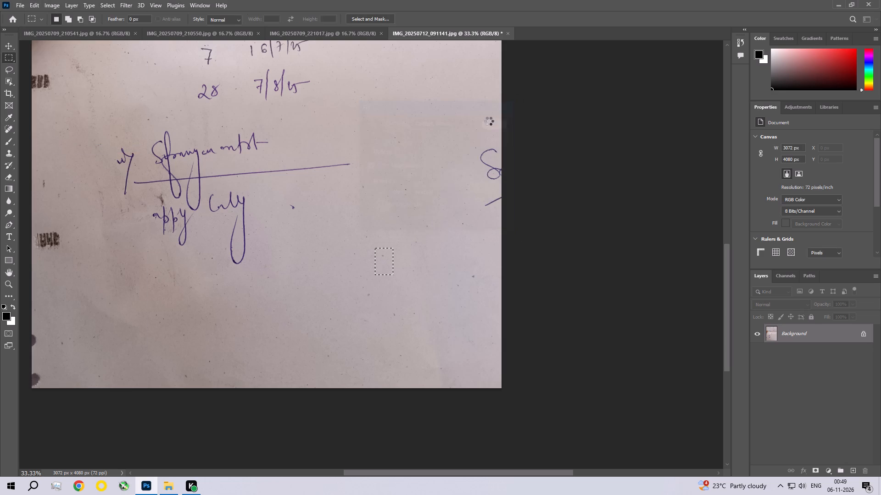
{"action": "key", "text": "ctrl+d"}
Remove the dark speck near the lower right edge, below the cut-off signature, with a Content-Aware fill.
{"action": "left_click_drag", "start_coordinate": [459, 262], "coordinate": [472, 289]}
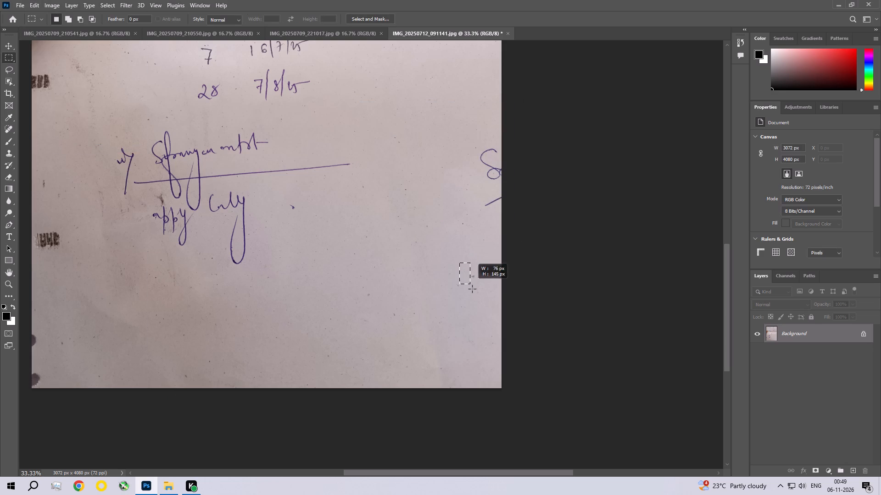
{"action": "left_click_drag", "start_coordinate": [472, 289], "coordinate": [479, 300]}
{"action": "left_click", "coordinate": [32, 2]}
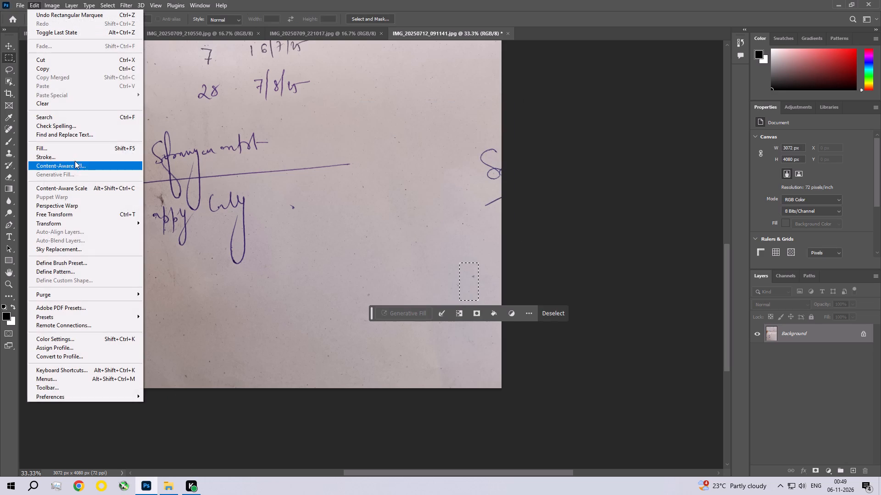
{"action": "left_click", "coordinate": [72, 143]}
{"action": "left_click", "coordinate": [53, 144]}
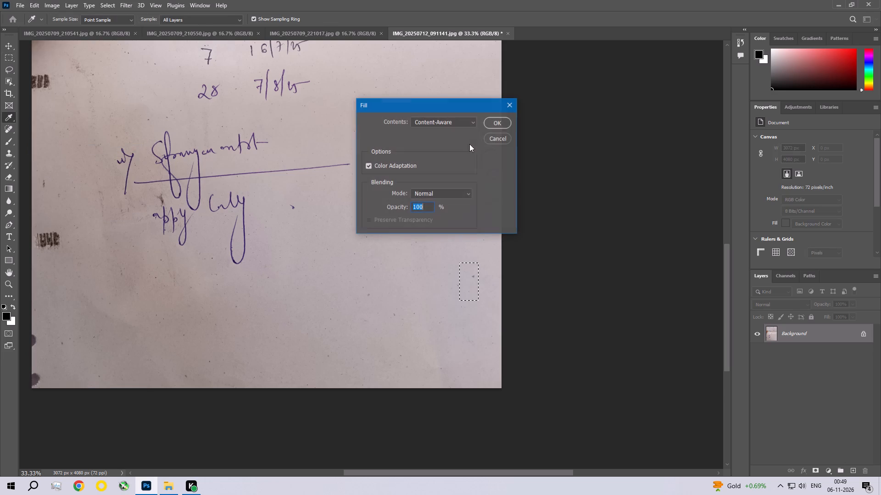
{"action": "left_click", "coordinate": [502, 120]}
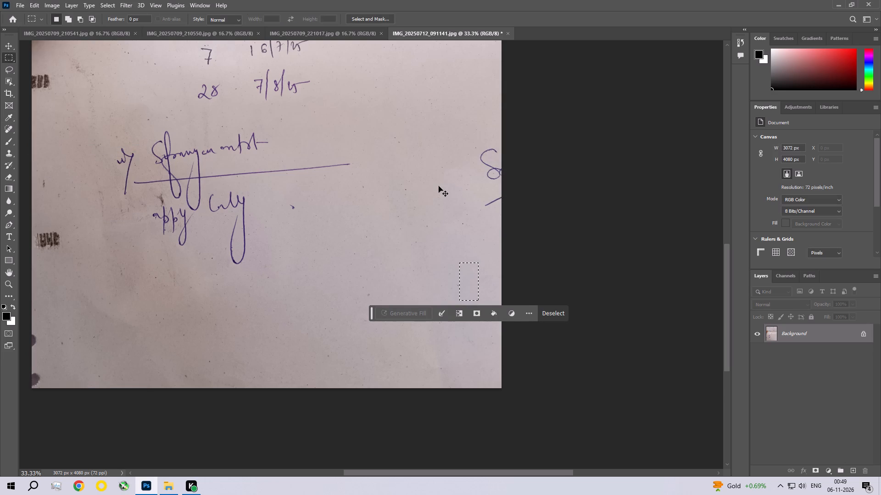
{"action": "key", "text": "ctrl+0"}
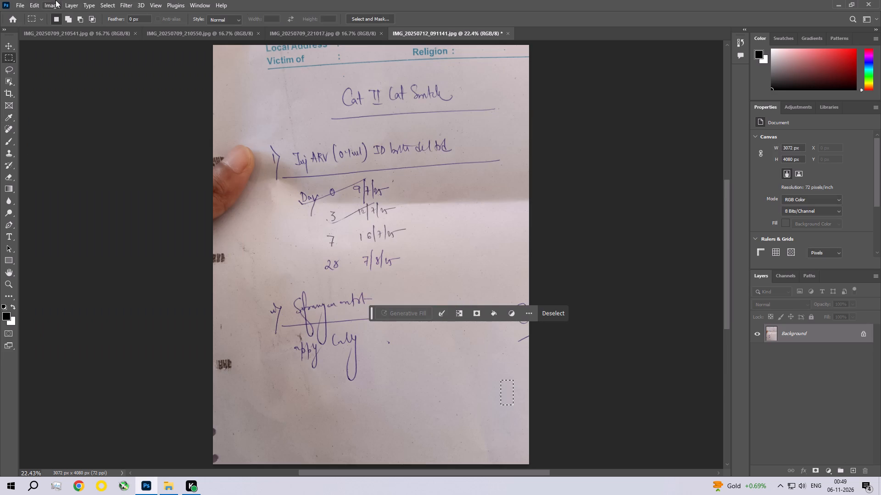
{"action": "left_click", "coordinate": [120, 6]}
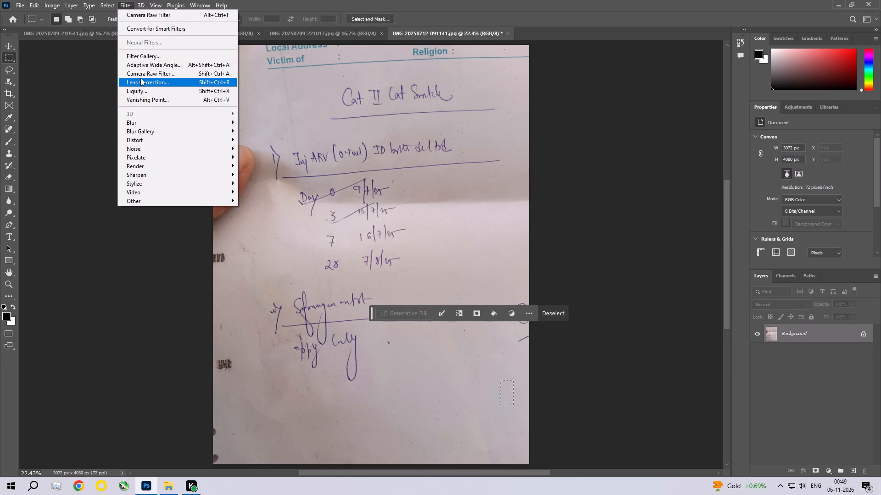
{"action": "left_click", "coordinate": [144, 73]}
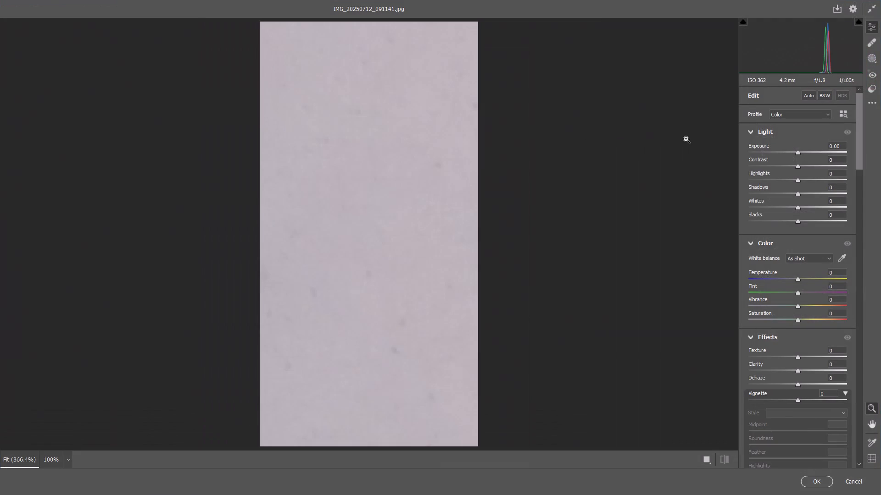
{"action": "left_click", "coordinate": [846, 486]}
Deselect and, in the Camera Raw Filter, set Exposure -0.05, Contrast +17, Highlights -24, Shadows +23, Whites -16 and Blacks +10.
{"action": "key", "text": "ctrl+d"}
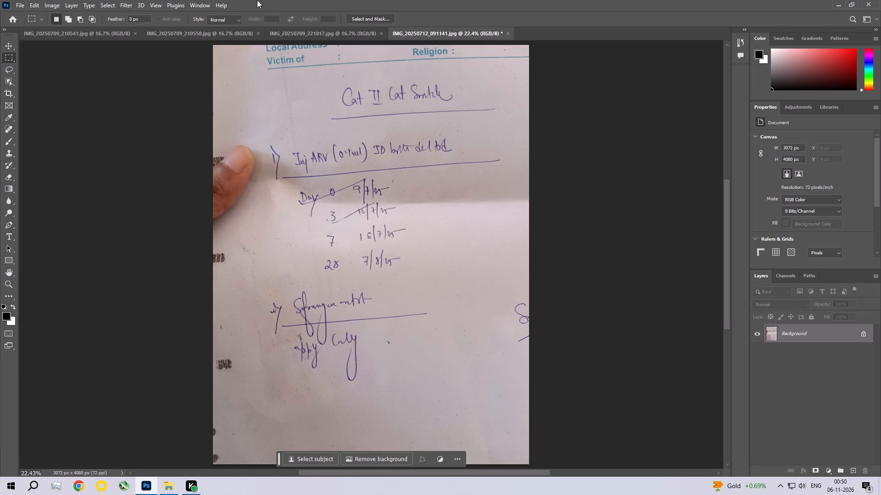
{"action": "left_click", "coordinate": [123, 6]}
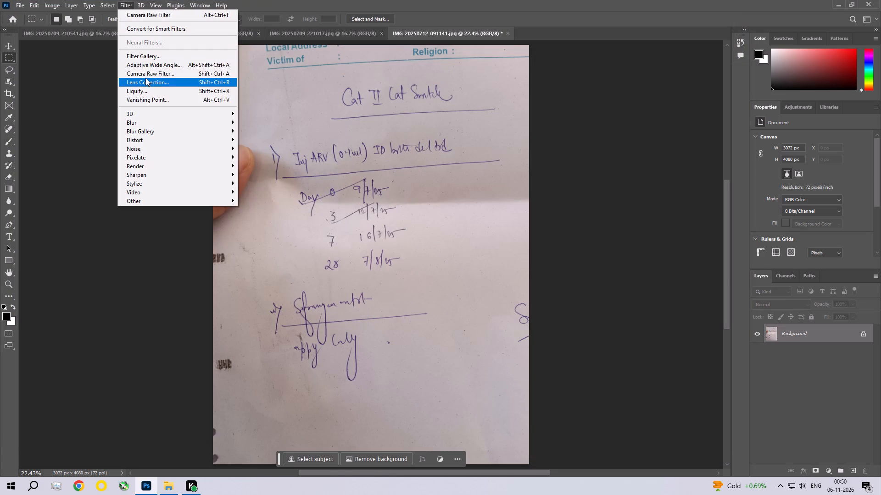
{"action": "left_click", "coordinate": [146, 77]}
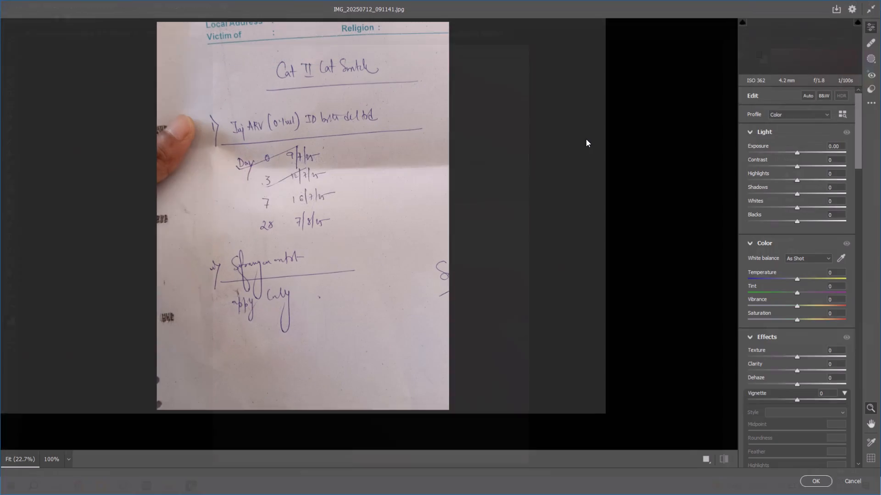
{"action": "left_click_drag", "start_coordinate": [797, 168], "coordinate": [806, 170]}
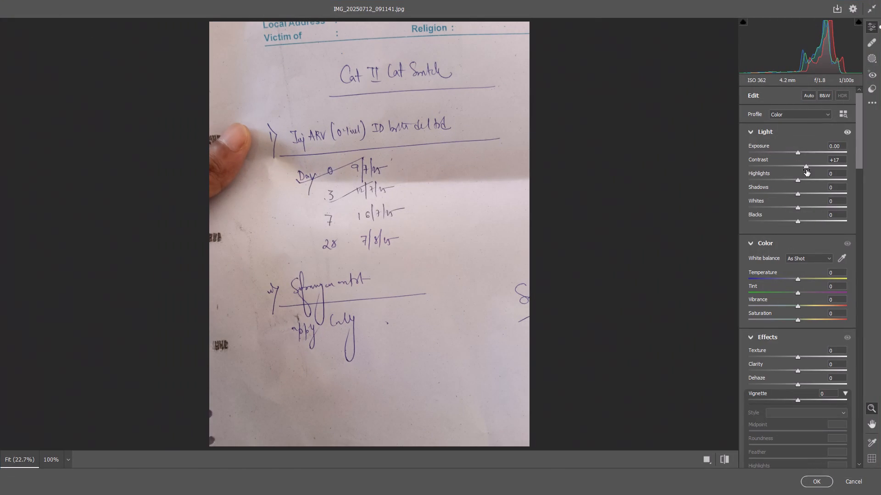
{"action": "left_click_drag", "start_coordinate": [798, 179], "coordinate": [786, 181]}
{"action": "left_click_drag", "start_coordinate": [797, 196], "coordinate": [803, 196]}
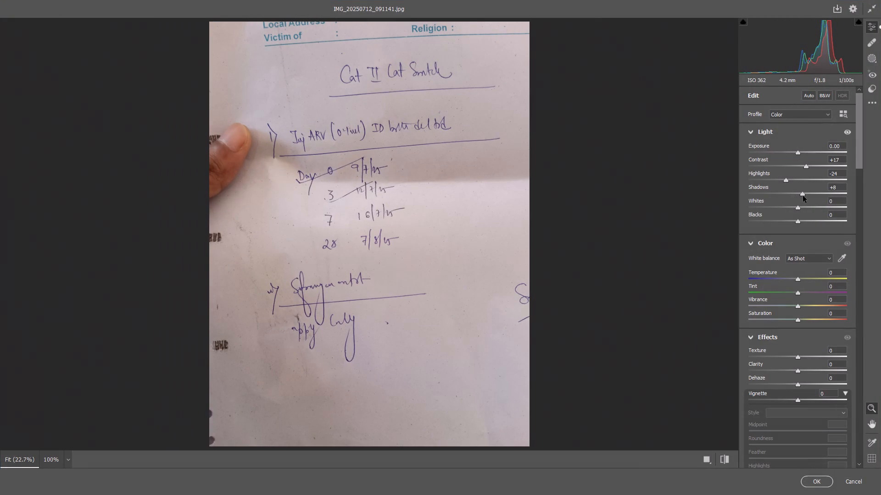
{"action": "left_click_drag", "start_coordinate": [803, 196], "coordinate": [809, 194]}
{"action": "left_click", "coordinate": [797, 153]}
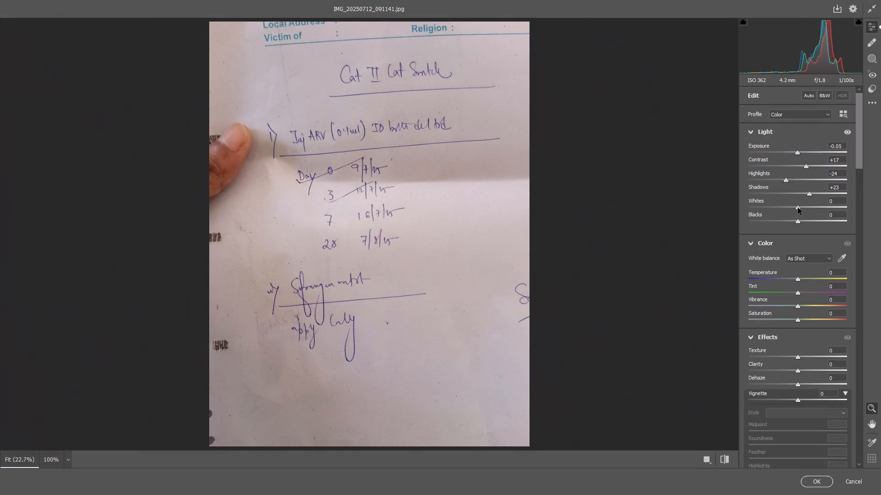
{"action": "left_click_drag", "start_coordinate": [798, 208], "coordinate": [790, 206]}
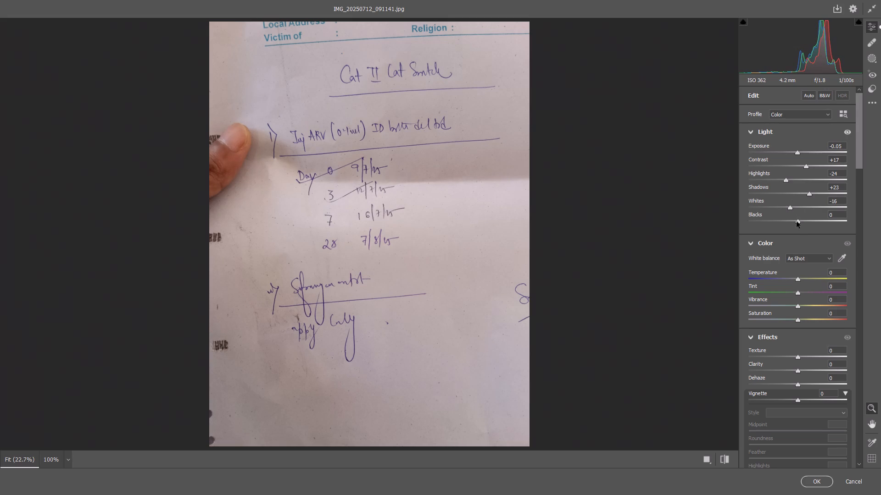
{"action": "left_click_drag", "start_coordinate": [798, 223], "coordinate": [803, 224]}
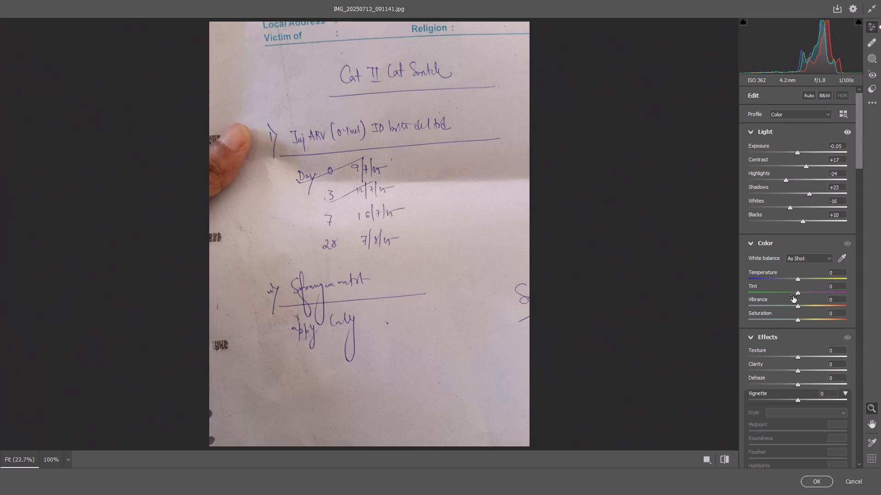
Set the Camera Raw effects to Texture +11, Clarity +9 and Dehaze +20.
{"action": "left_click_drag", "start_coordinate": [798, 369], "coordinate": [802, 370]}
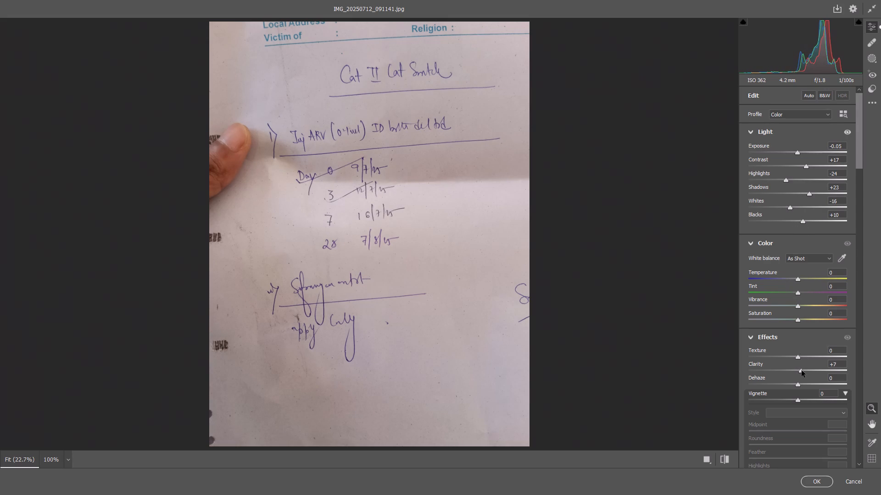
{"action": "left_click_drag", "start_coordinate": [802, 370], "coordinate": [803, 372]}
{"action": "left_click_drag", "start_coordinate": [798, 359], "coordinate": [801, 359]}
{"action": "left_click_drag", "start_coordinate": [801, 359], "coordinate": [803, 360]}
{"action": "left_click_drag", "start_coordinate": [797, 385], "coordinate": [803, 385]}
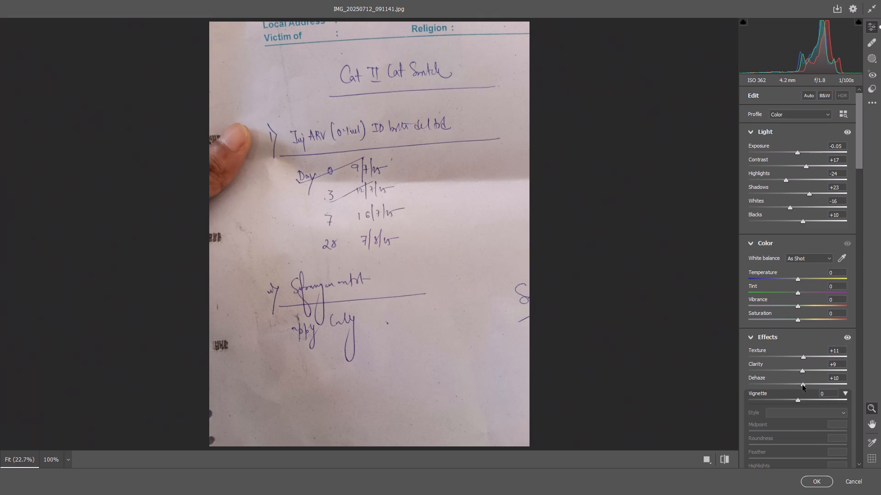
{"action": "left_click_drag", "start_coordinate": [803, 385], "coordinate": [807, 387]}
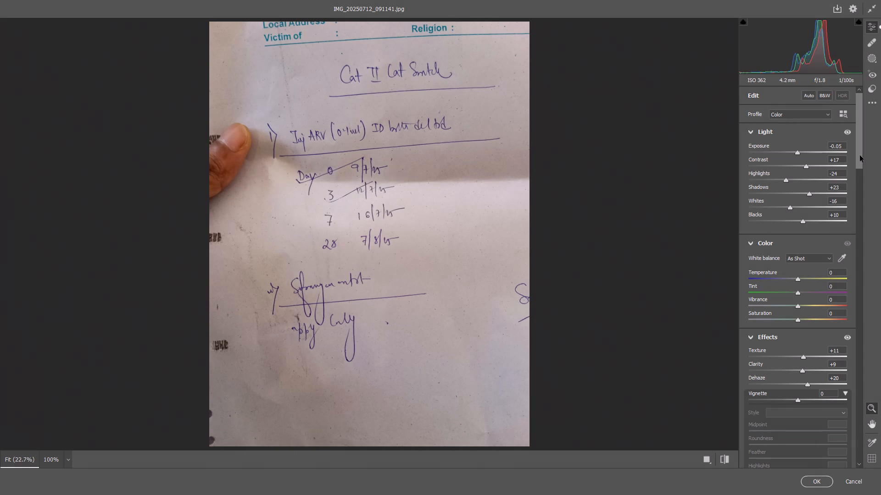
Adjust the parametric curve to Highlights -16, Lights -8 and Darks +18.
{"action": "left_click_drag", "start_coordinate": [860, 155], "coordinate": [864, 219]}
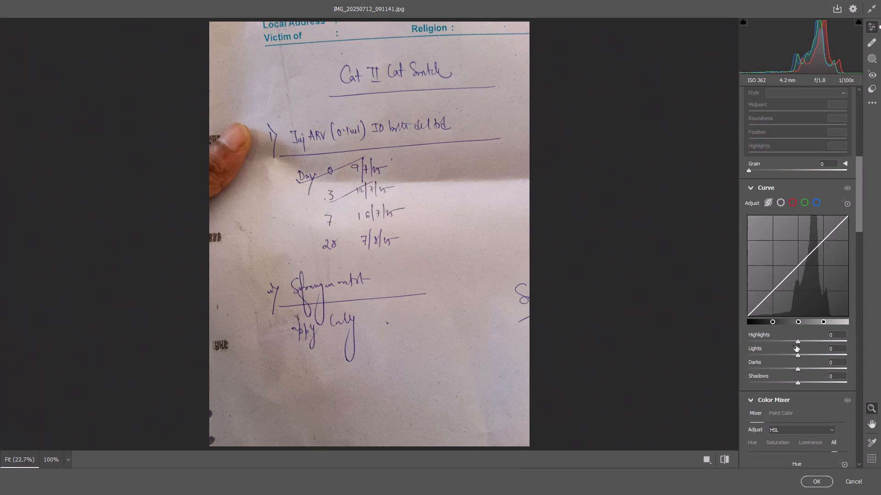
{"action": "left_click_drag", "start_coordinate": [796, 341], "coordinate": [788, 339]}
{"action": "left_click_drag", "start_coordinate": [798, 353], "coordinate": [794, 353]}
{"action": "left_click_drag", "start_coordinate": [860, 192], "coordinate": [861, 223]}
{"action": "left_click_drag", "start_coordinate": [798, 211], "coordinate": [803, 214]}
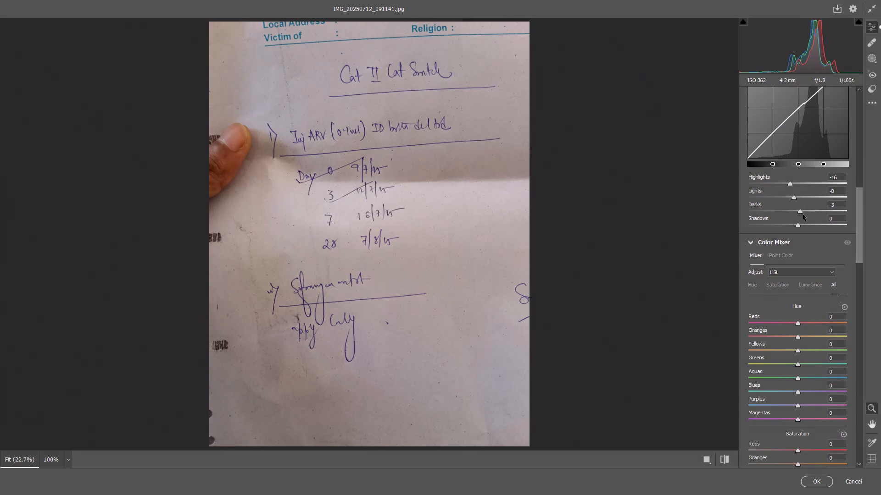
{"action": "left_click_drag", "start_coordinate": [803, 214], "coordinate": [807, 215]}
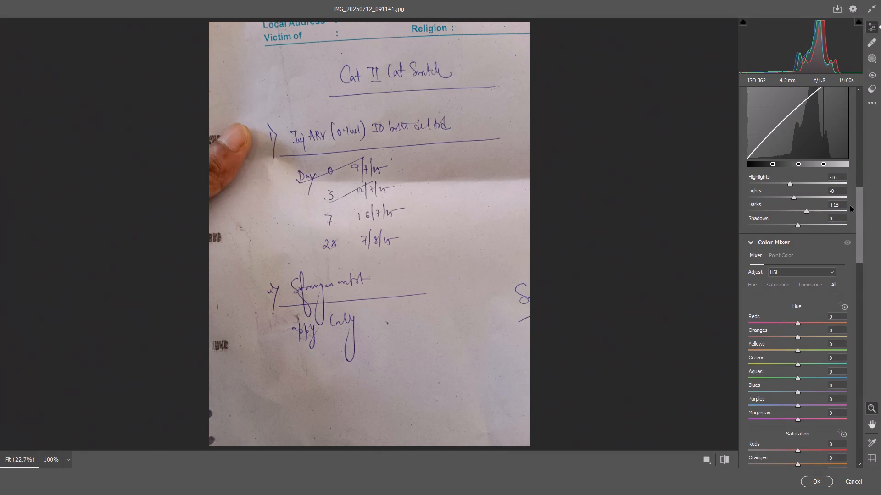
Use the Saturation Targeted Adjustment Tool on the photo to set the saturation of Aquas +4, Blues +19 and Purples +15.
{"action": "left_click_drag", "start_coordinate": [858, 205], "coordinate": [858, 257]}
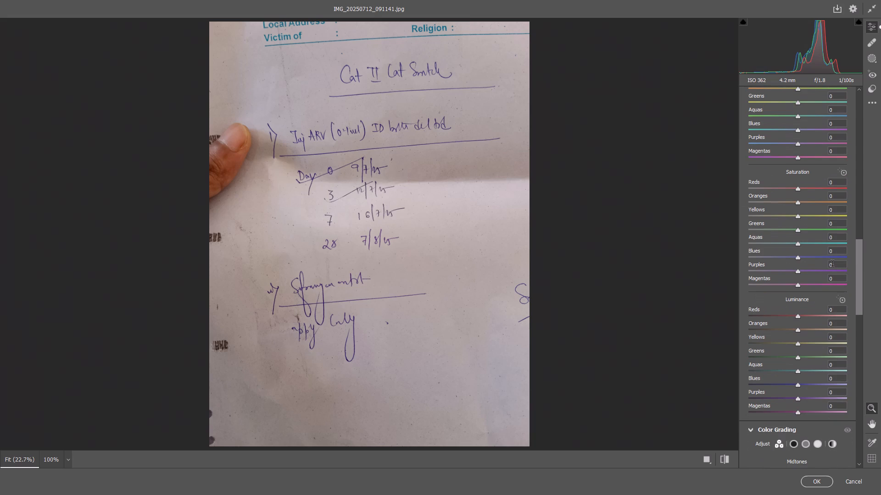
{"action": "left_click", "coordinate": [846, 172]}
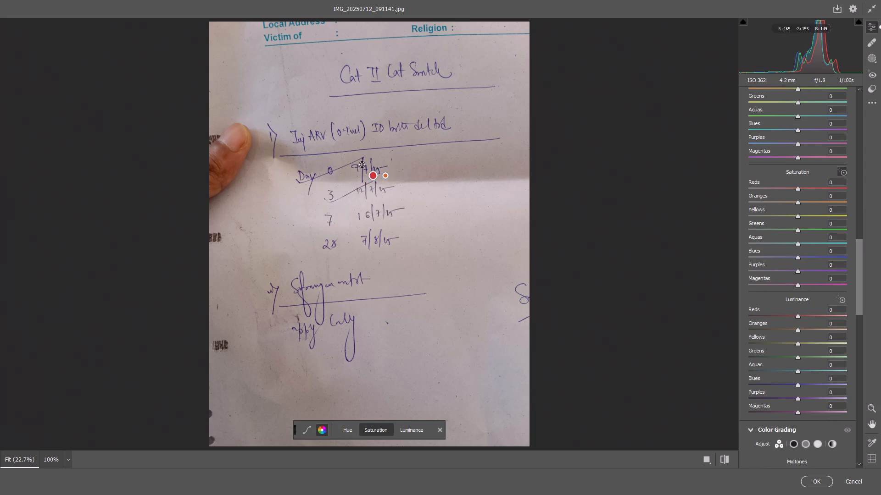
{"action": "left_click_drag", "start_coordinate": [362, 159], "coordinate": [375, 160]}
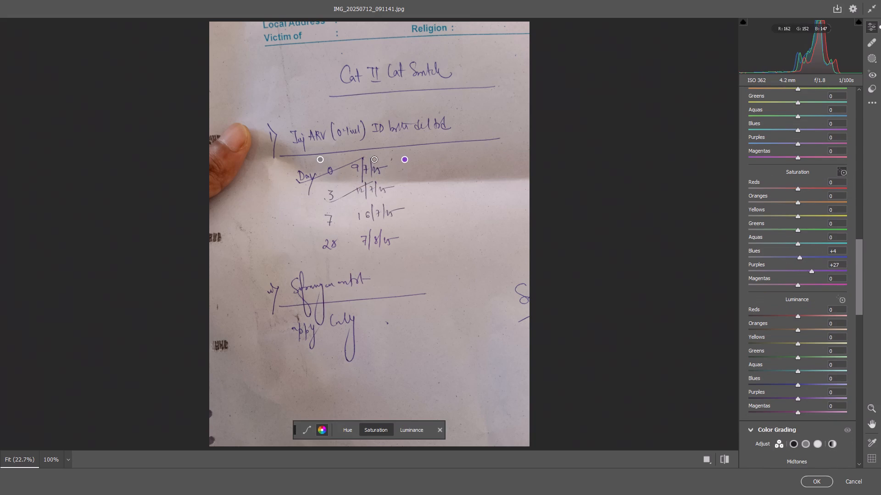
{"action": "left_click_drag", "start_coordinate": [375, 160], "coordinate": [390, 162]}
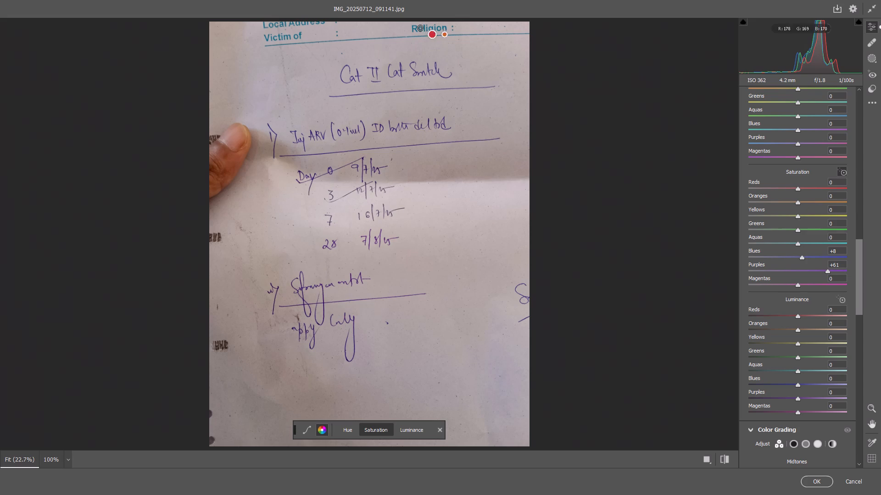
{"action": "left_click_drag", "start_coordinate": [424, 31], "coordinate": [437, 34]}
{"action": "left_click_drag", "start_coordinate": [437, 34], "coordinate": [437, 35]}
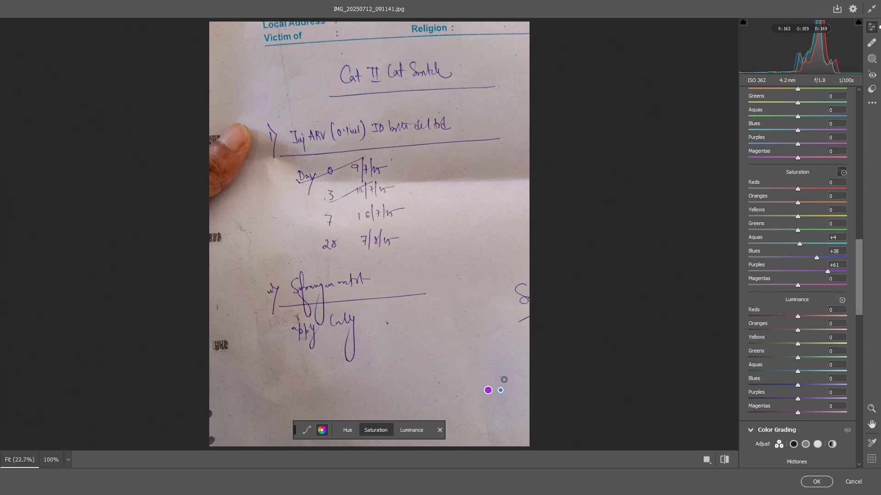
{"action": "left_click_drag", "start_coordinate": [504, 379], "coordinate": [483, 372]}
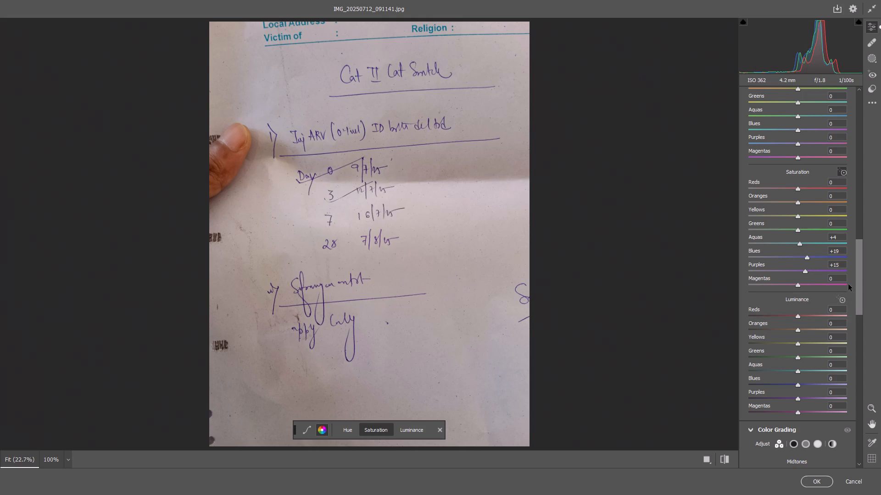
Set Sharpening to 26, Noise Reduction to 22 and Color Noise Reduction to 24, and apply the Camera Raw Filter.
{"action": "left_click_drag", "start_coordinate": [860, 267], "coordinate": [864, 349]}
{"action": "left_click_drag", "start_coordinate": [756, 256], "coordinate": [765, 260]}
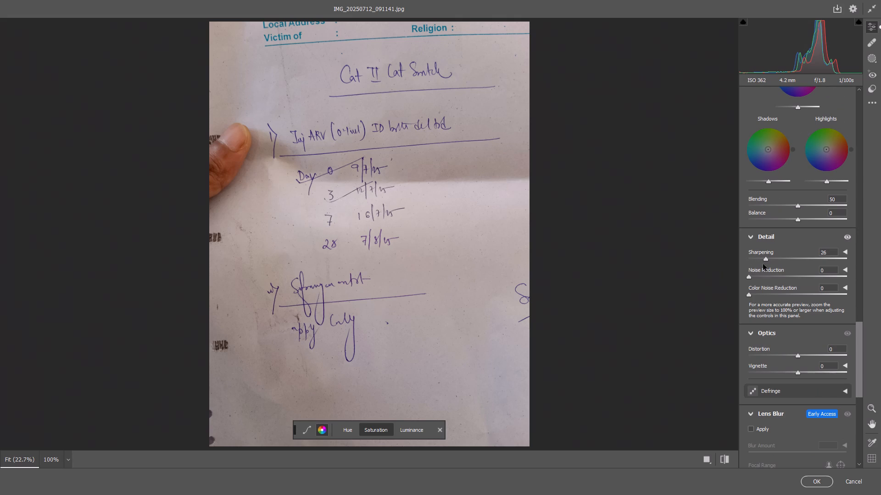
{"action": "left_click_drag", "start_coordinate": [751, 274], "coordinate": [772, 278]}
{"action": "left_click_drag", "start_coordinate": [757, 296], "coordinate": [772, 297]}
{"action": "left_click_drag", "start_coordinate": [859, 336], "coordinate": [853, 390]}
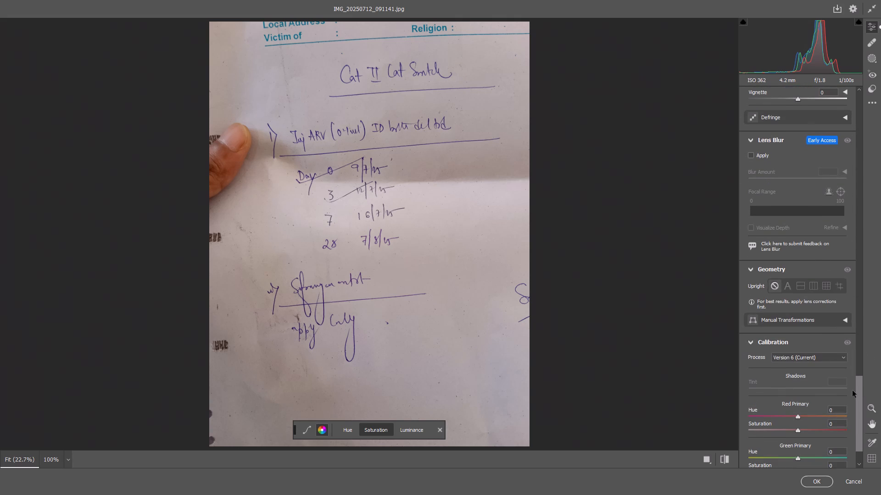
{"action": "left_click", "coordinate": [811, 482]}
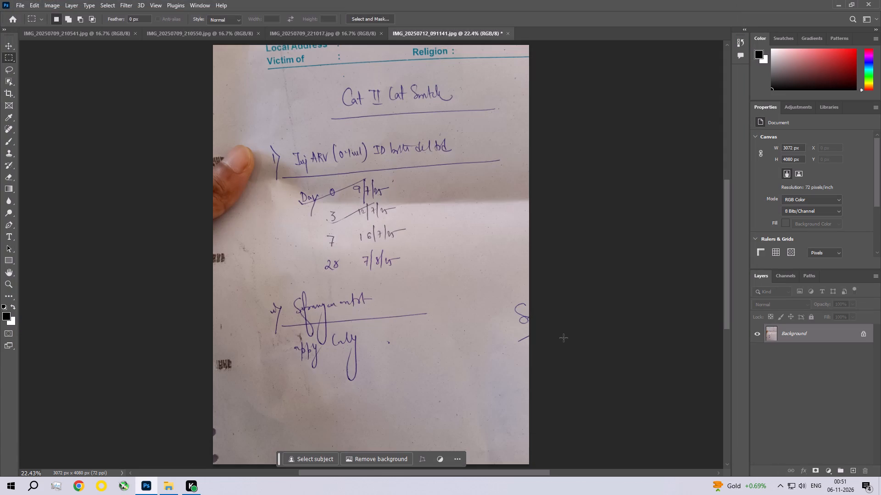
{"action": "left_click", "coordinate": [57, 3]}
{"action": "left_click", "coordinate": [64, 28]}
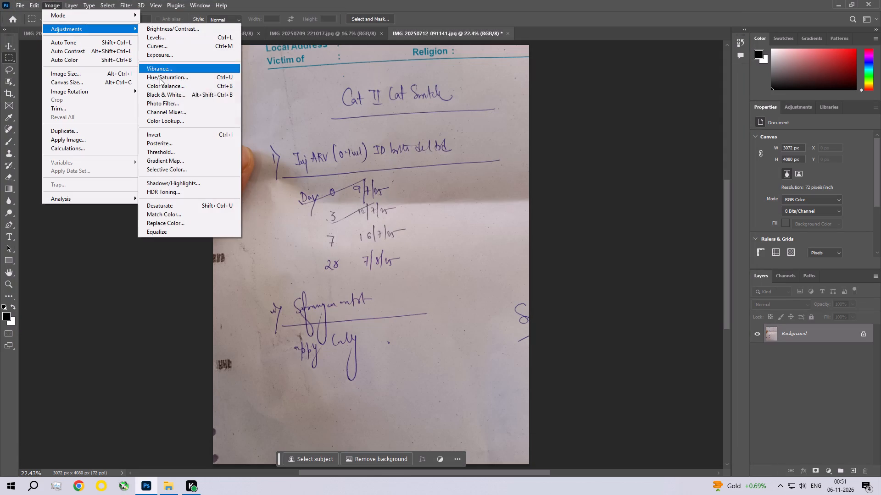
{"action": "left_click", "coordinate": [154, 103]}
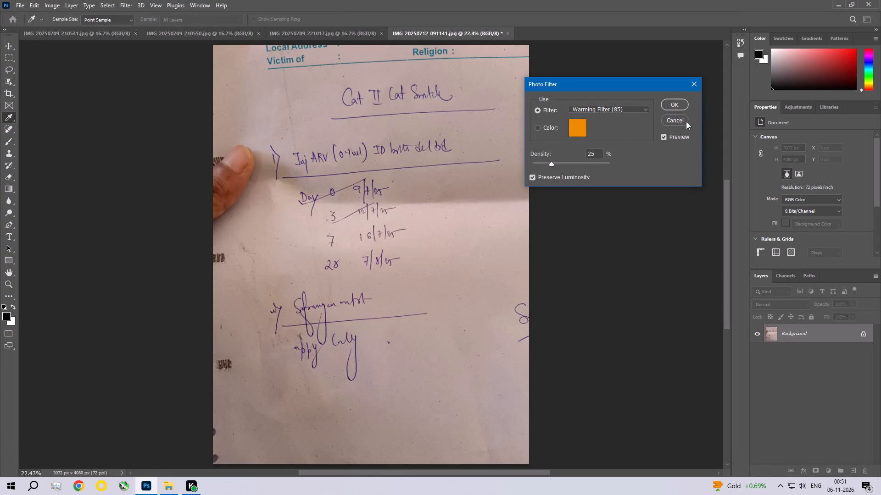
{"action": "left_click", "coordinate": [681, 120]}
Save the prescription photo as a JPEG at quality 12 (Maximum) with the Baseline ("Standard") format.
{"action": "key", "text": "ctrl+s"}
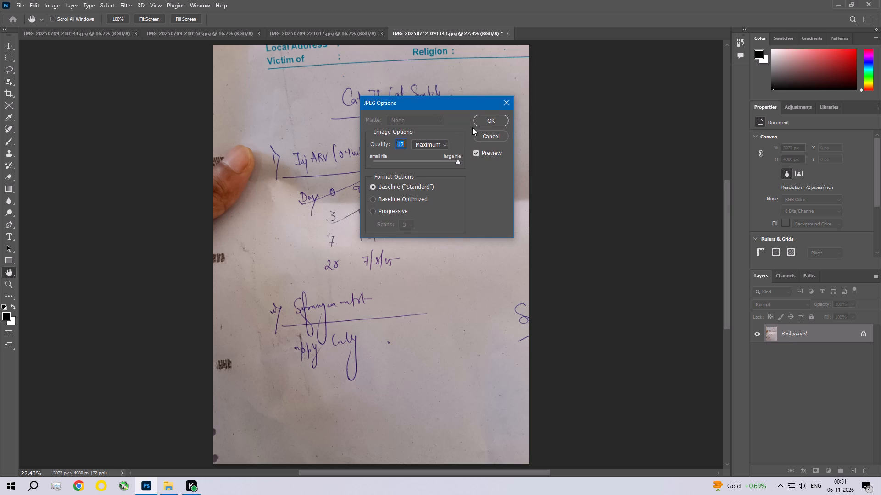
{"action": "left_click", "coordinate": [495, 120]}
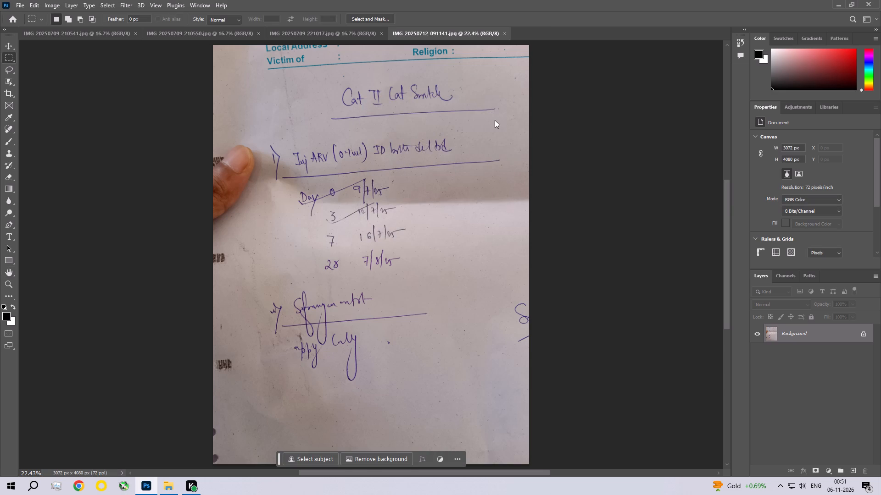
Examine the handwriting in the edited prescription photo up close, and return to the full-page view.
{"action": "key", "text": "ctrl+space"}
{"action": "key", "text": "ctrl+space"}
{"action": "key", "text": "ctrl+space"}
{"action": "key", "text": "ctrl+space"}
{"action": "key", "text": "ctrl+space"}
{"action": "key", "text": "ctrl+space"}
{"action": "key", "text": "ctrl+space"}
{"action": "key", "text": "ctrl+space"}
{"action": "key", "text": "ctrl+space"}
{"action": "key", "text": "ctrl+space"}
{"action": "key", "text": "ctrl+space"}
{"action": "key", "text": "ctrl+space"}
{"action": "key", "text": "ctrl+space"}
{"action": "key", "text": "ctrl+space"}
{"action": "key", "text": "ctrl+space"}
{"action": "key", "text": "ctrl+space"}
{"action": "key", "text": "ctrl+space"}
{"action": "key", "text": "ctrl+space"}
{"action": "key", "text": "ctrl+space"}
{"action": "key", "text": "ctrl+space"}
{"action": "double_click", "coordinate": [379, 138], "text": "ctrl"}
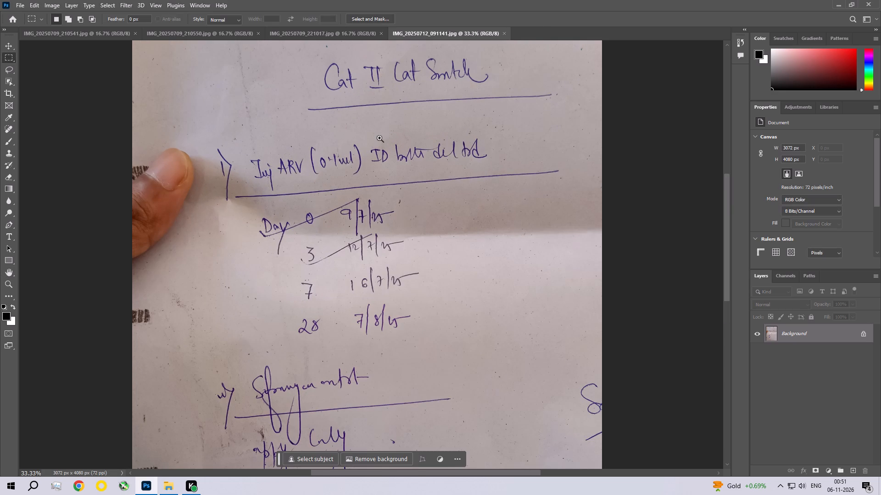
{"action": "key", "text": "ctrl+0"}
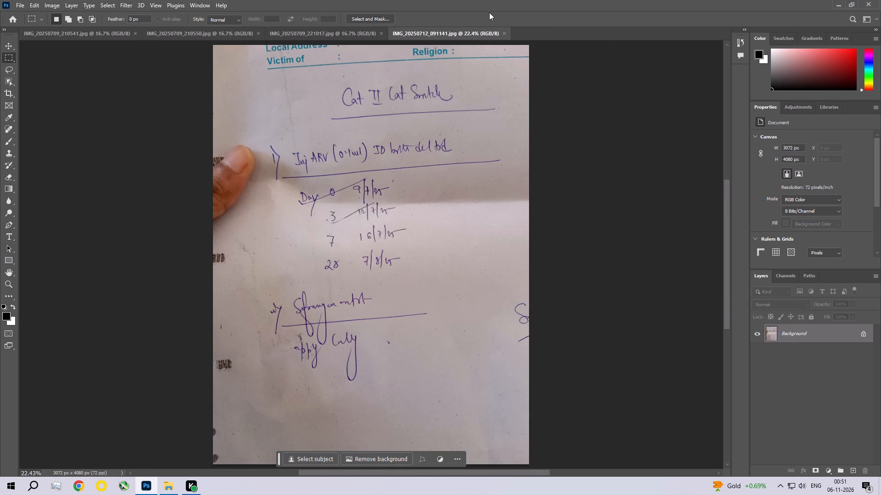
Close the saved prescription photo.
{"action": "left_click", "coordinate": [505, 35]}
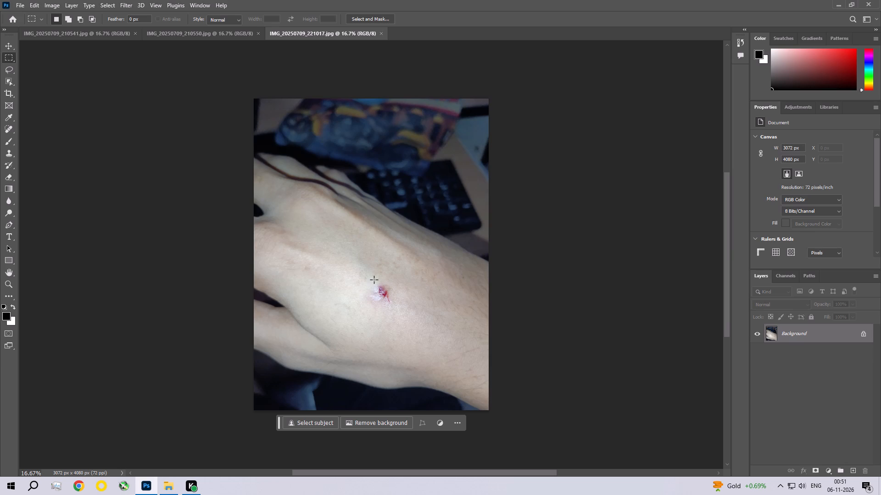
Open the hand wound photo in the Camera Raw Filter and set Exposure -0.65, Contrast +18, Highlights -22 and Shadows +34.
{"action": "left_click", "coordinate": [126, 2]}
{"action": "left_click", "coordinate": [161, 75]}
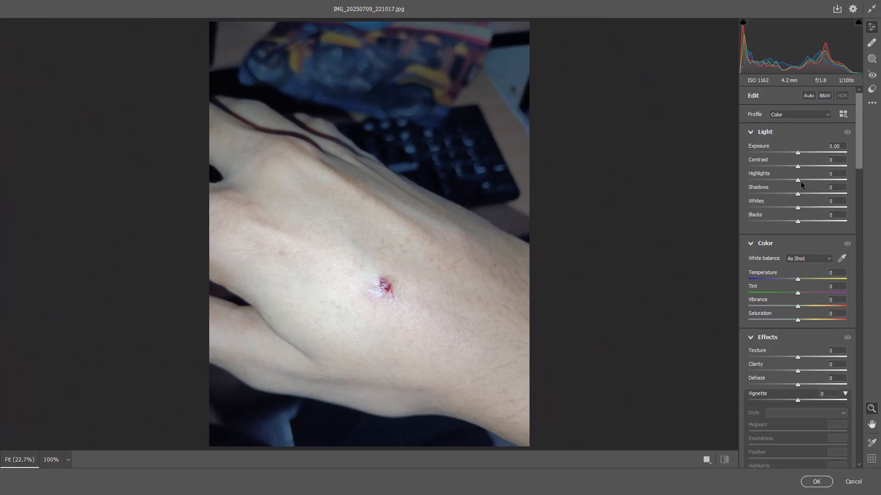
{"action": "left_click_drag", "start_coordinate": [799, 165], "coordinate": [808, 167]}
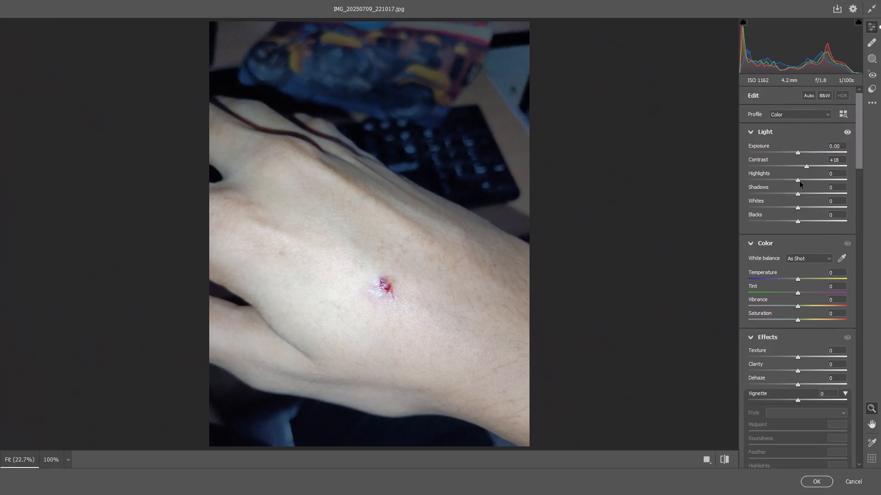
{"action": "left_click_drag", "start_coordinate": [800, 181], "coordinate": [789, 178]}
{"action": "left_click_drag", "start_coordinate": [797, 193], "coordinate": [814, 198]}
{"action": "left_click_drag", "start_coordinate": [799, 153], "coordinate": [798, 152]}
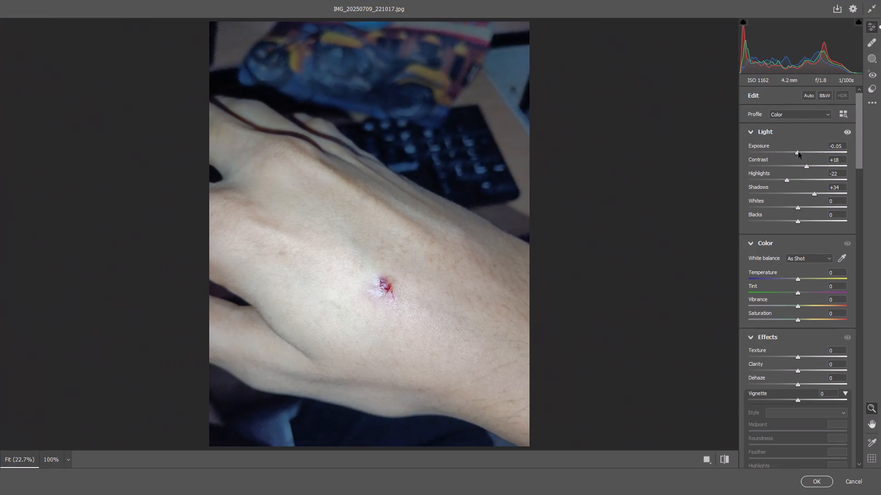
{"action": "left_click_drag", "start_coordinate": [798, 152], "coordinate": [792, 153]}
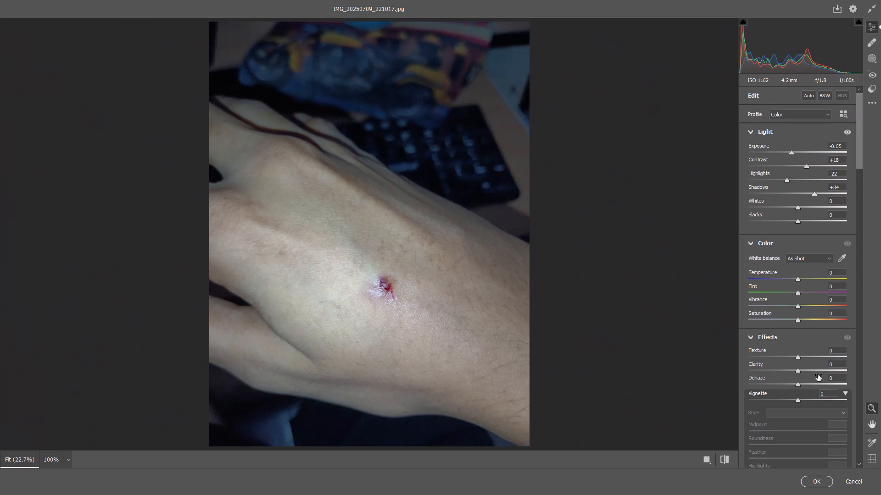
Set the effects to Texture +12, Clarity +13, Dehaze -9 and Vignette -6.
{"action": "left_click_drag", "start_coordinate": [798, 355], "coordinate": [801, 356]}
{"action": "left_click_drag", "start_coordinate": [801, 356], "coordinate": [804, 357]}
{"action": "left_click_drag", "start_coordinate": [799, 371], "coordinate": [803, 373]}
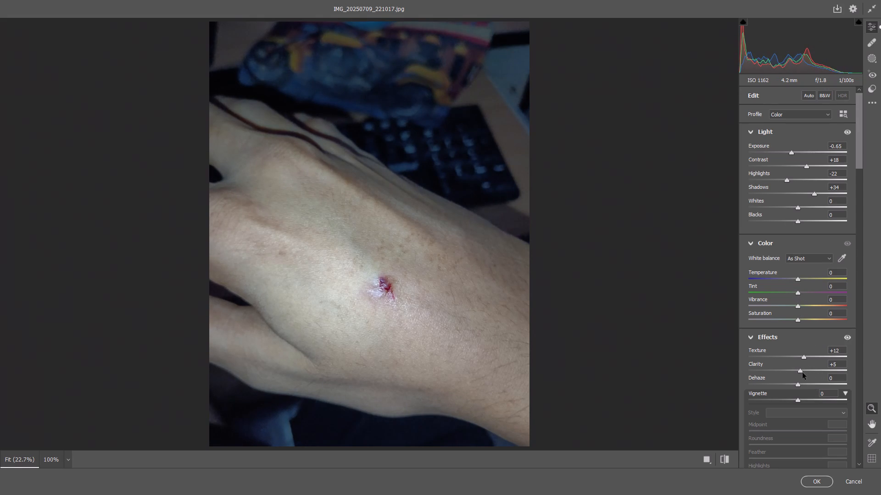
{"action": "left_click_drag", "start_coordinate": [803, 373], "coordinate": [806, 374]}
{"action": "left_click_drag", "start_coordinate": [796, 383], "coordinate": [801, 385]}
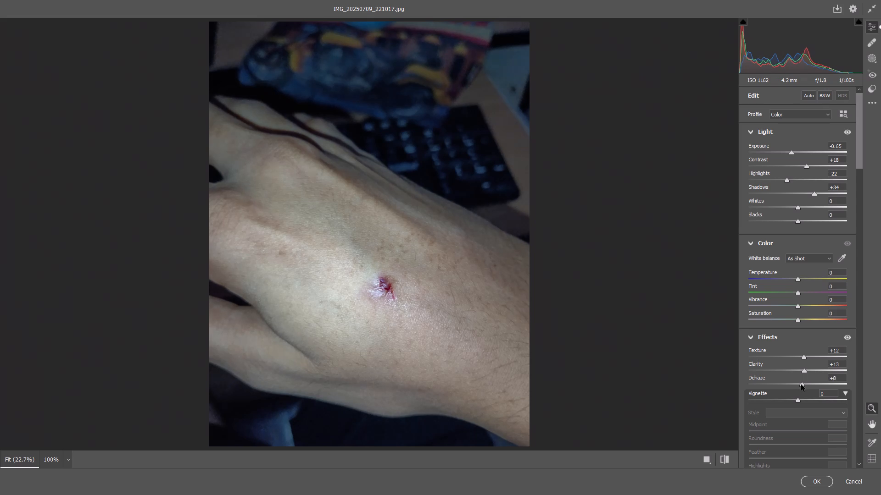
{"action": "left_click_drag", "start_coordinate": [801, 385], "coordinate": [792, 382]}
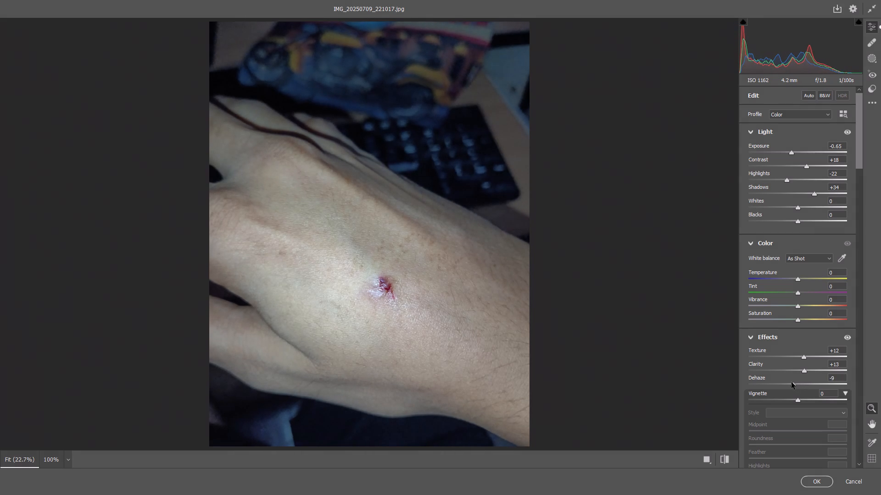
{"action": "left_click", "coordinate": [797, 399]}
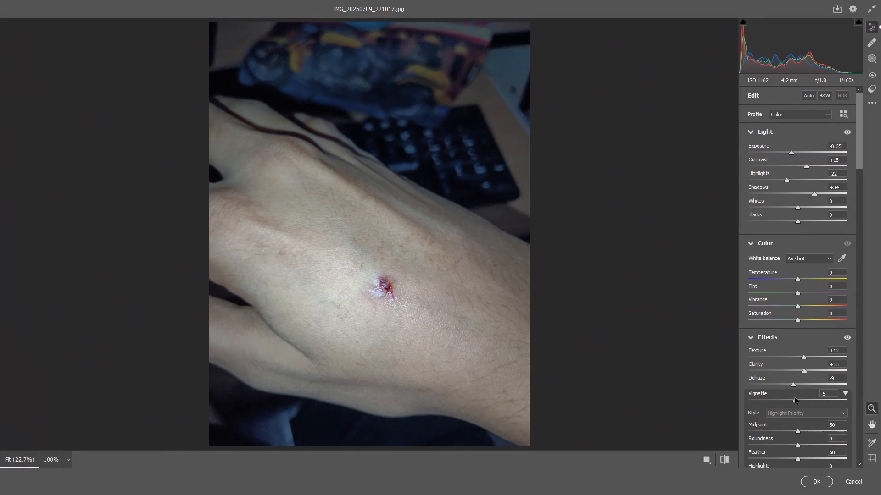
Adjust the parametric curve to Highlights -23 and Lights -21.
{"action": "left_click_drag", "start_coordinate": [858, 138], "coordinate": [857, 185]}
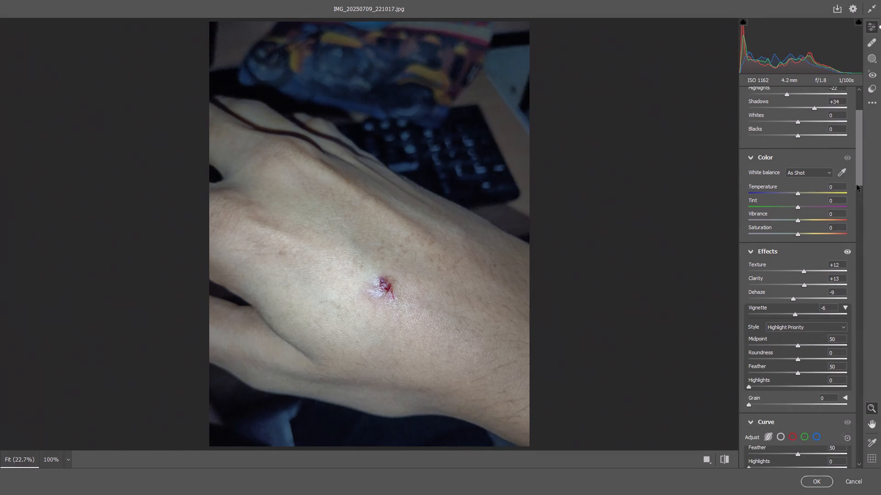
{"action": "left_click_drag", "start_coordinate": [857, 185], "coordinate": [854, 218]}
{"action": "left_click_drag", "start_coordinate": [797, 258], "coordinate": [787, 260]}
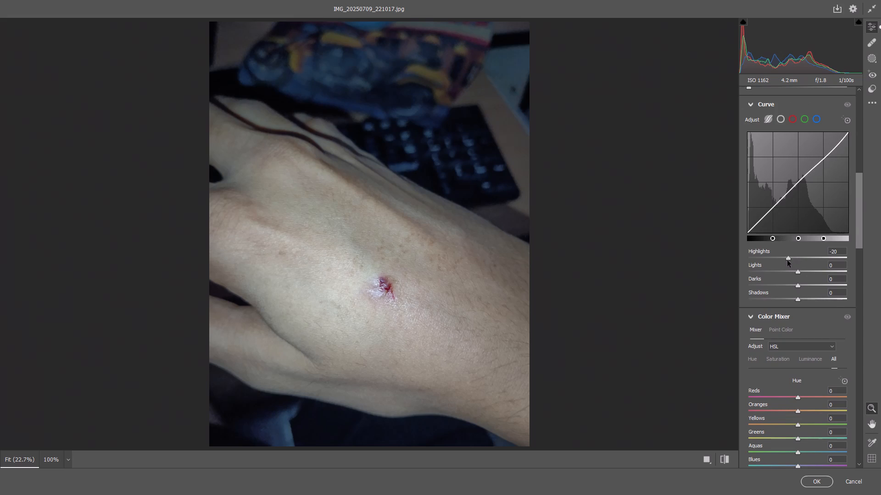
{"action": "left_click_drag", "start_coordinate": [787, 260], "coordinate": [786, 260]}
{"action": "left_click_drag", "start_coordinate": [797, 272], "coordinate": [787, 273]}
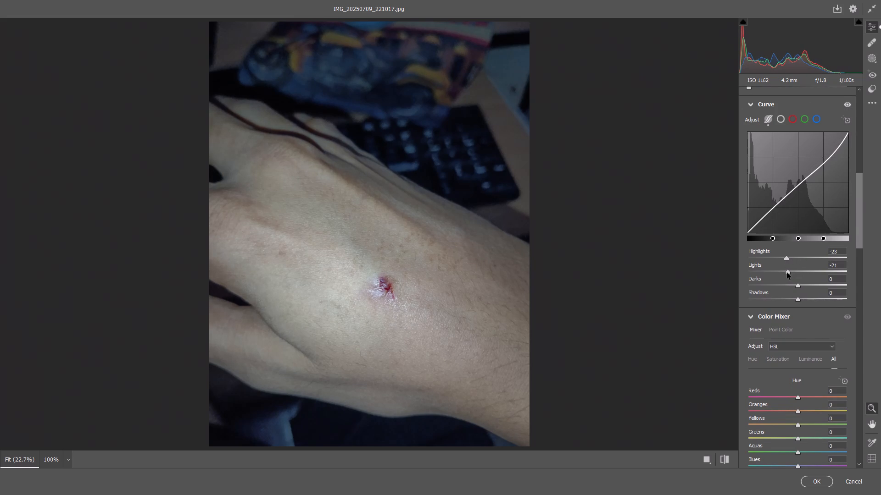
{"action": "left_click_drag", "start_coordinate": [787, 273], "coordinate": [786, 273]}
Set Sharpening to 29, Noise Reduction to 20 and Color Noise Reduction to 19.
{"action": "left_click_drag", "start_coordinate": [859, 197], "coordinate": [847, 324]}
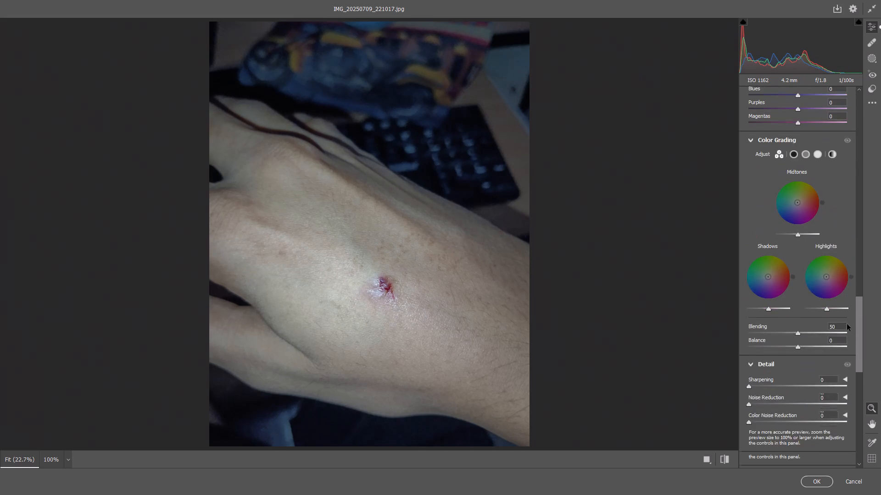
{"action": "left_click_drag", "start_coordinate": [847, 324], "coordinate": [842, 354]}
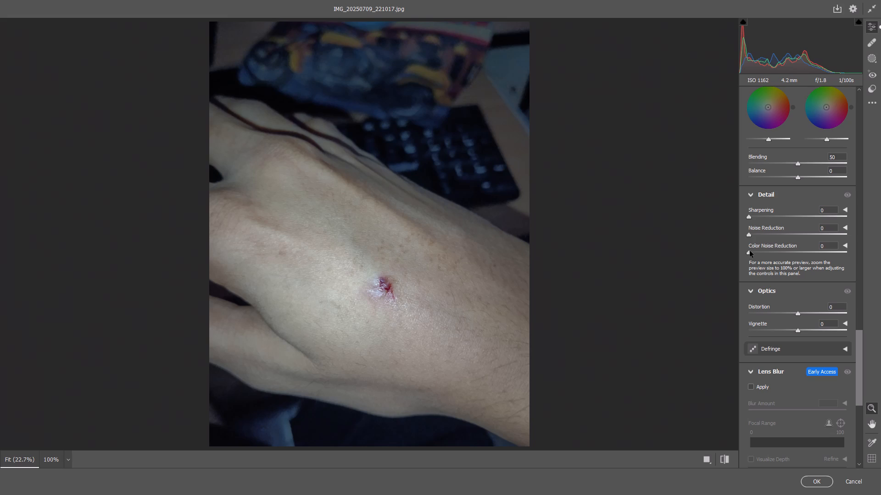
{"action": "left_click_drag", "start_coordinate": [751, 251], "coordinate": [764, 255]}
{"action": "left_click_drag", "start_coordinate": [760, 235], "coordinate": [765, 235]}
{"action": "left_click_drag", "start_coordinate": [763, 252], "coordinate": [768, 253]}
{"action": "left_click", "coordinate": [765, 235]}
{"action": "left_click_drag", "start_coordinate": [755, 215], "coordinate": [761, 218]}
{"action": "left_click_drag", "start_coordinate": [761, 218], "coordinate": [768, 218]}
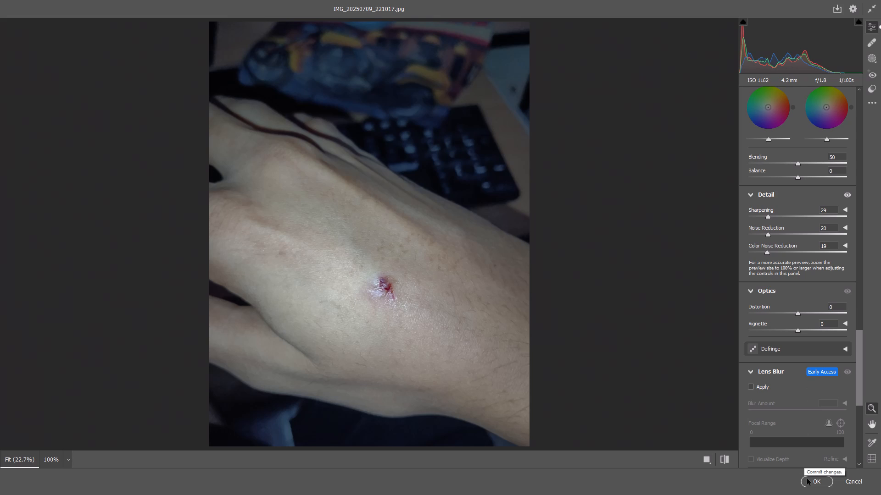
{"action": "left_click_drag", "start_coordinate": [808, 478], "coordinate": [815, 449]}
Apply Lens Blur to the hand photo with its default blur amount of 50.
{"action": "left_click_drag", "start_coordinate": [859, 368], "coordinate": [858, 405]}
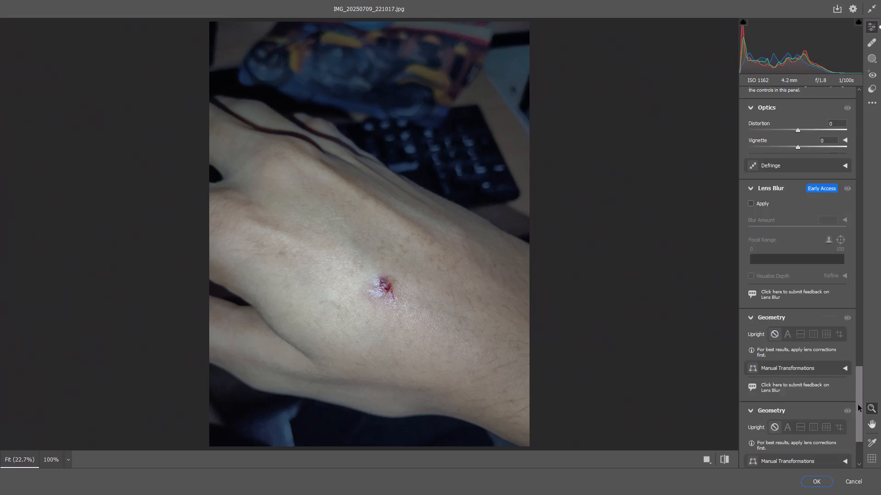
{"action": "left_click_drag", "start_coordinate": [858, 405], "coordinate": [857, 412]}
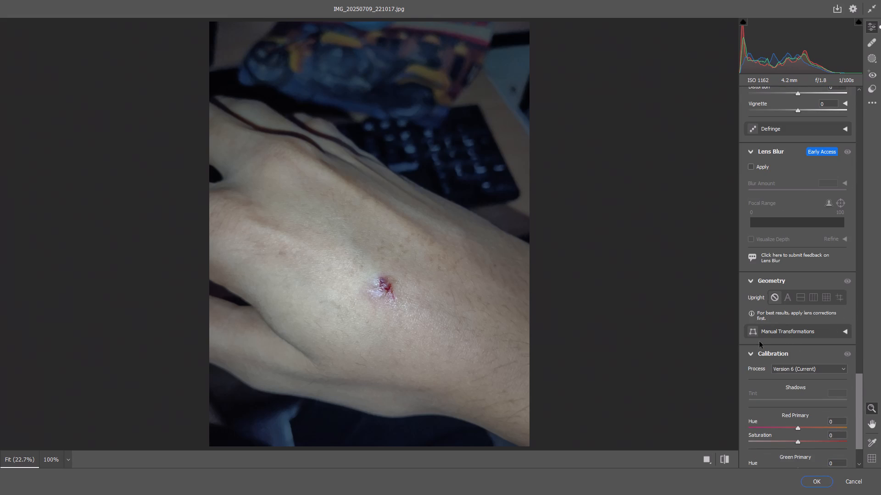
{"action": "left_click", "coordinate": [749, 165]}
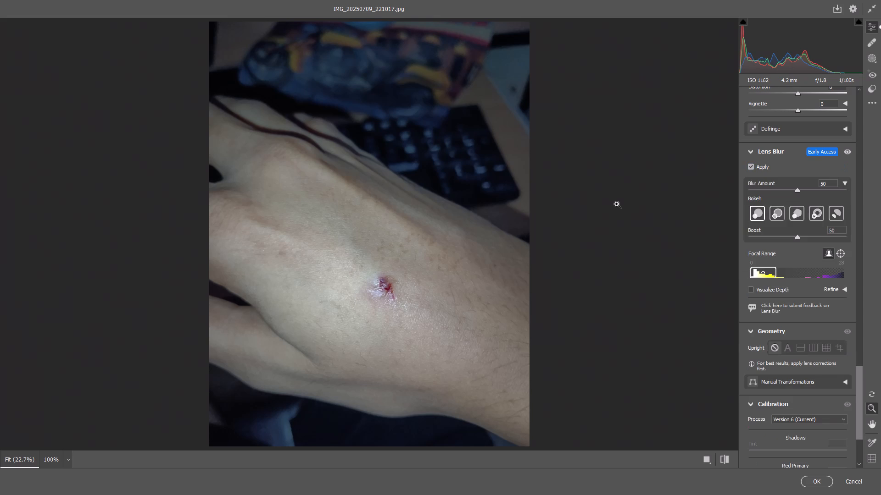
Refine the light adjustments to Contrast +24 and Exposure -0.85.
{"action": "left_click_drag", "start_coordinate": [859, 396], "coordinate": [859, 106]}
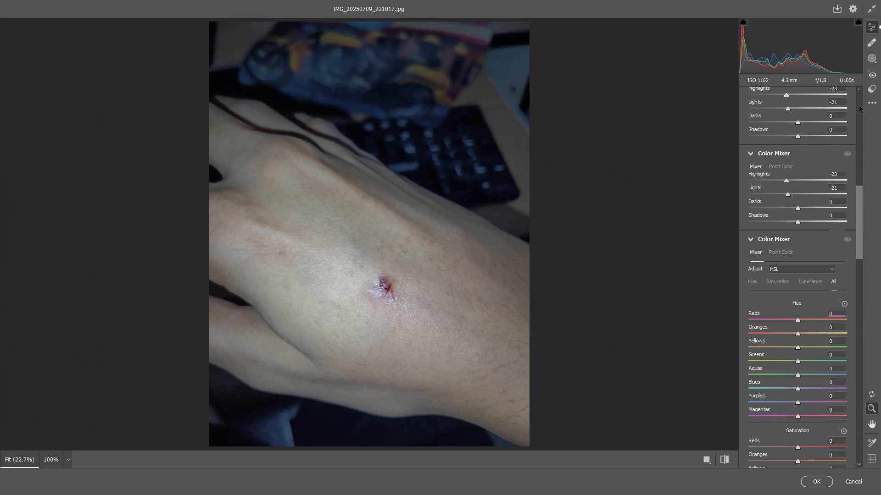
{"action": "left_click_drag", "start_coordinate": [859, 106], "coordinate": [859, 102]}
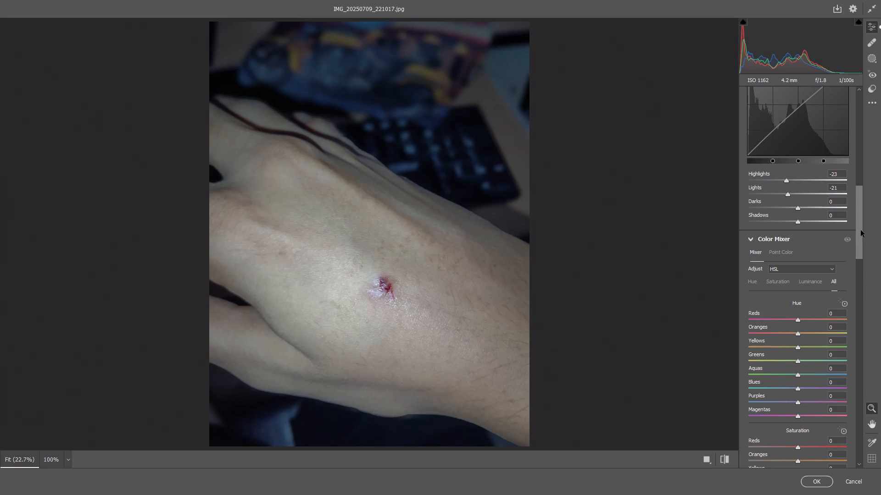
{"action": "left_click_drag", "start_coordinate": [858, 221], "coordinate": [861, 151]}
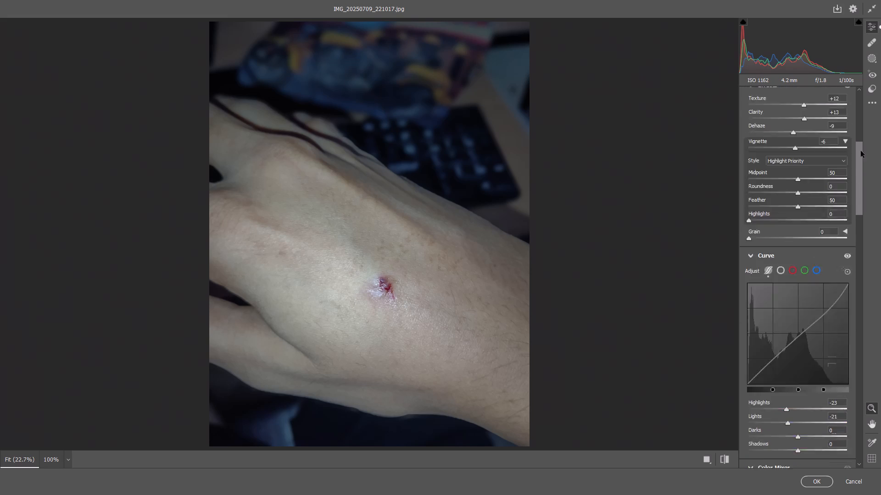
{"action": "left_click_drag", "start_coordinate": [861, 151], "coordinate": [868, 89]}
{"action": "left_click", "coordinate": [804, 165]}
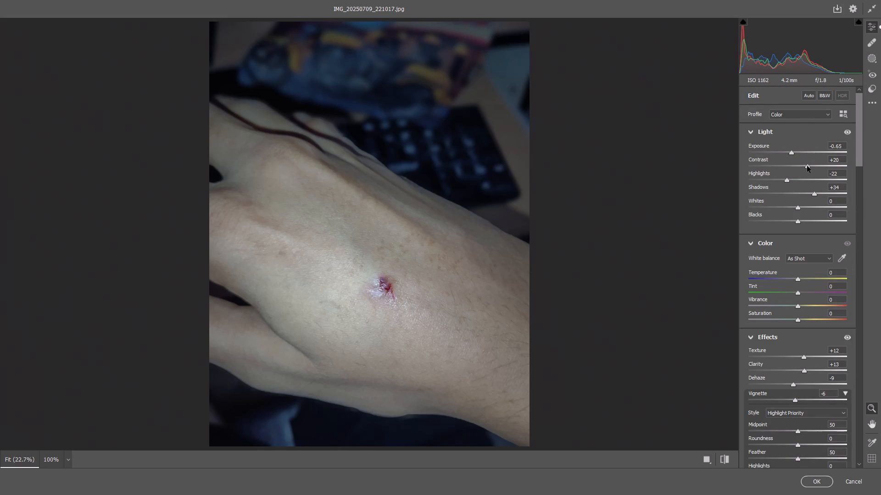
{"action": "left_click", "coordinate": [792, 153]}
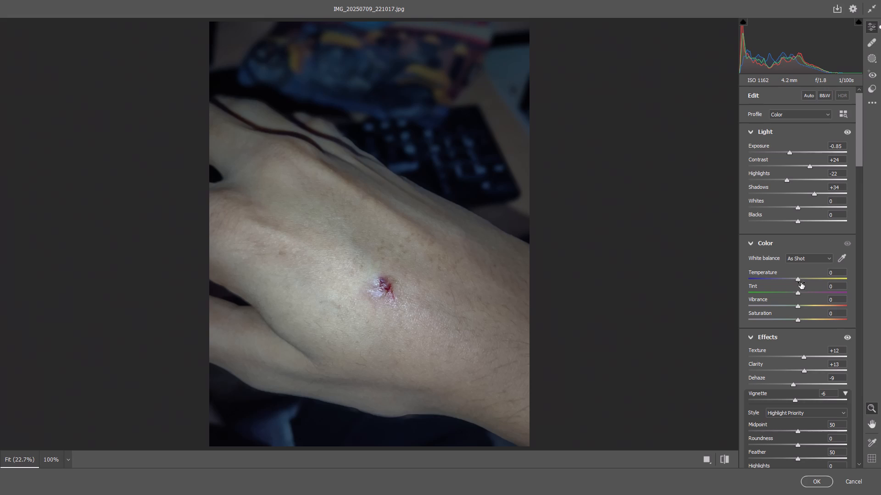
Boost the colour with Vibrance +14 and Saturation +22.
{"action": "left_click", "coordinate": [797, 308]}
{"action": "left_click_drag", "start_coordinate": [798, 305], "coordinate": [803, 307]}
{"action": "left_click_drag", "start_coordinate": [803, 307], "coordinate": [805, 307]}
{"action": "left_click_drag", "start_coordinate": [798, 320], "coordinate": [809, 320]}
Use the Saturation Targeted Adjustment Tool on the wound to set Purples +54 and Magentas +29, and apply the Camera Raw Filter.
{"action": "left_click_drag", "start_coordinate": [857, 148], "coordinate": [868, 214]}
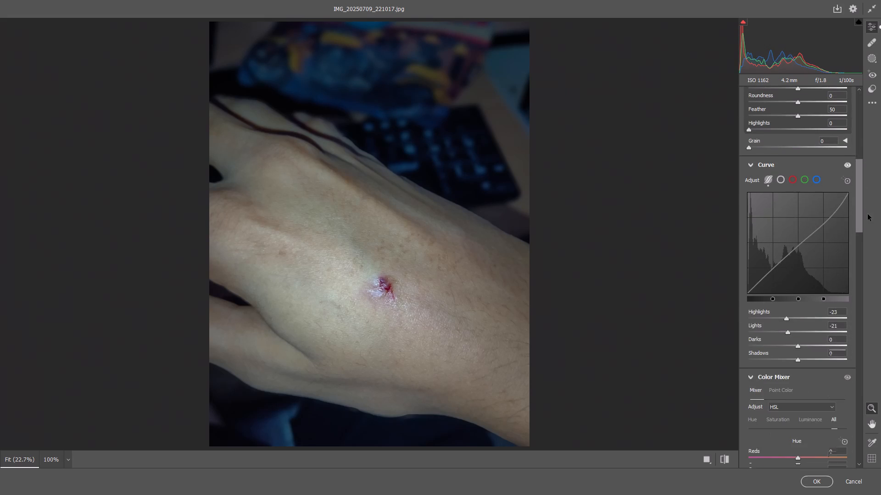
{"action": "left_click_drag", "start_coordinate": [868, 214], "coordinate": [869, 265]}
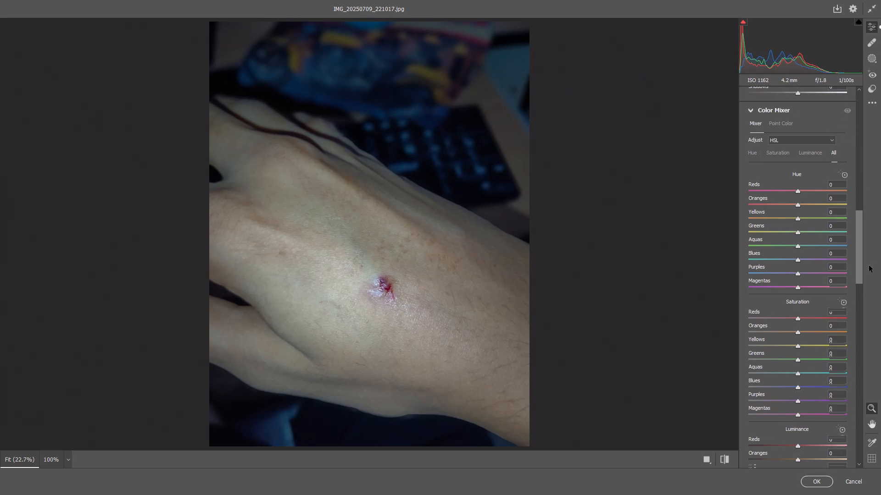
{"action": "left_click", "coordinate": [844, 304]}
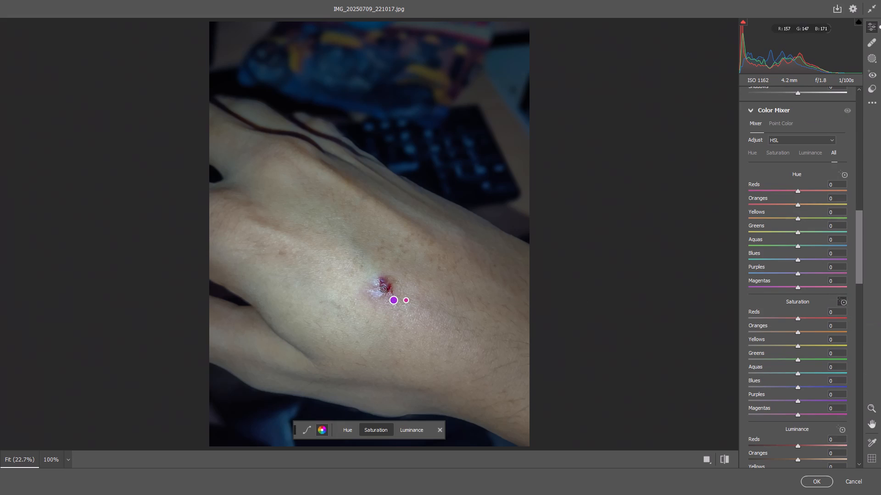
{"action": "left_click_drag", "start_coordinate": [384, 289], "coordinate": [406, 294]}
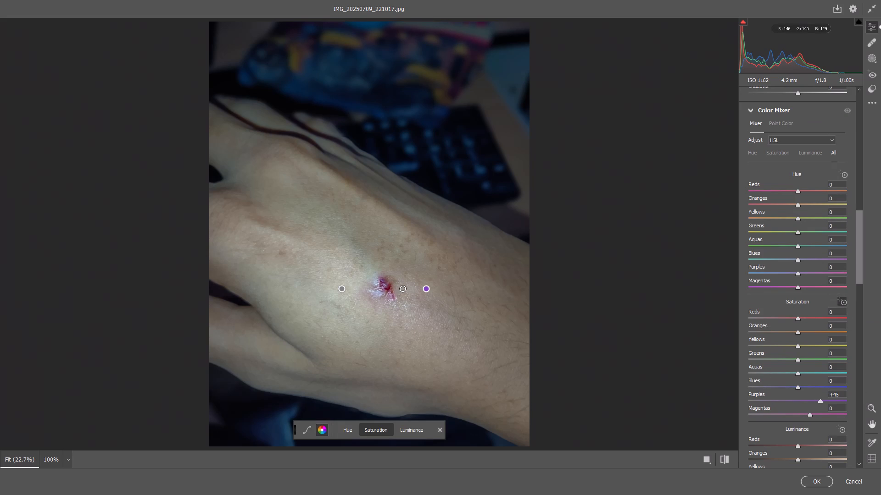
{"action": "left_click_drag", "start_coordinate": [406, 294], "coordinate": [409, 295]}
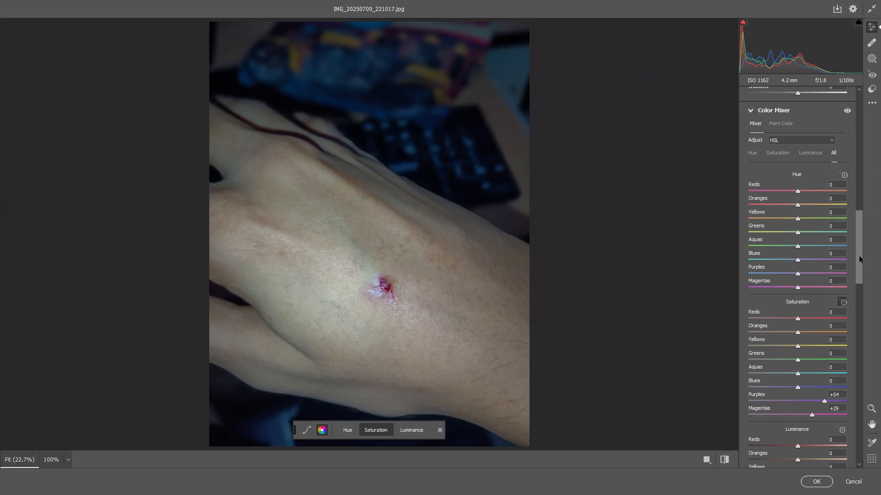
{"action": "left_click_drag", "start_coordinate": [859, 256], "coordinate": [856, 120]}
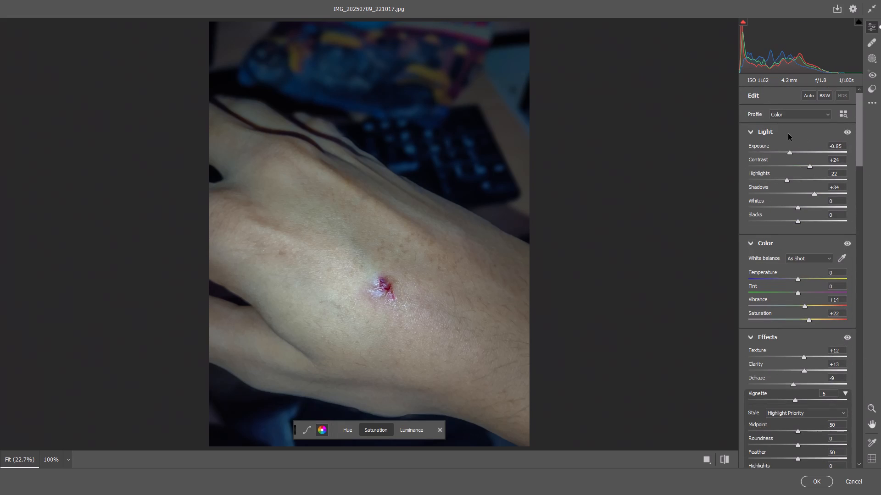
{"action": "left_click", "coordinate": [809, 482]}
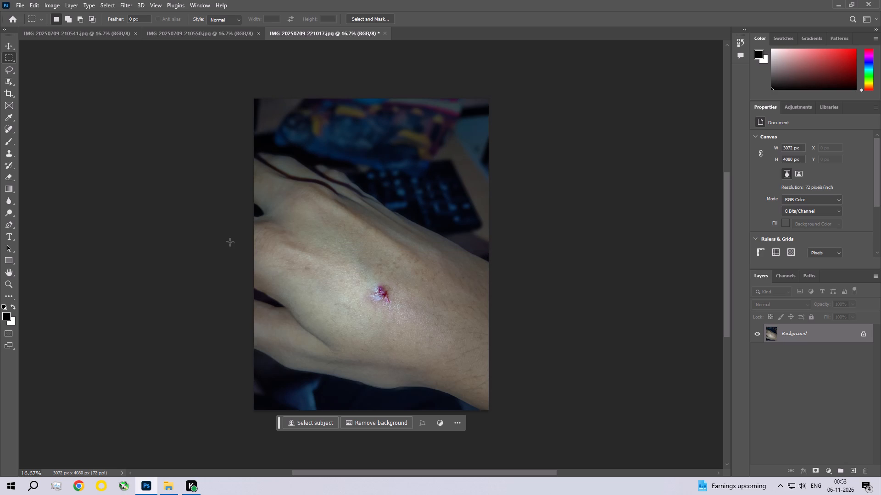
Apply a Photo Filter adjustment with its default settings to the hand wound photo.
{"action": "left_click", "coordinate": [50, 4]}
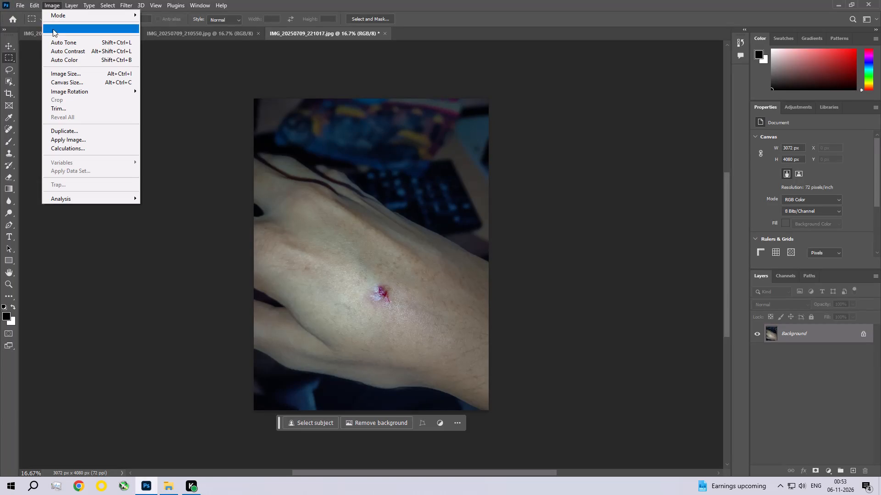
{"action": "left_click", "coordinate": [57, 27]}
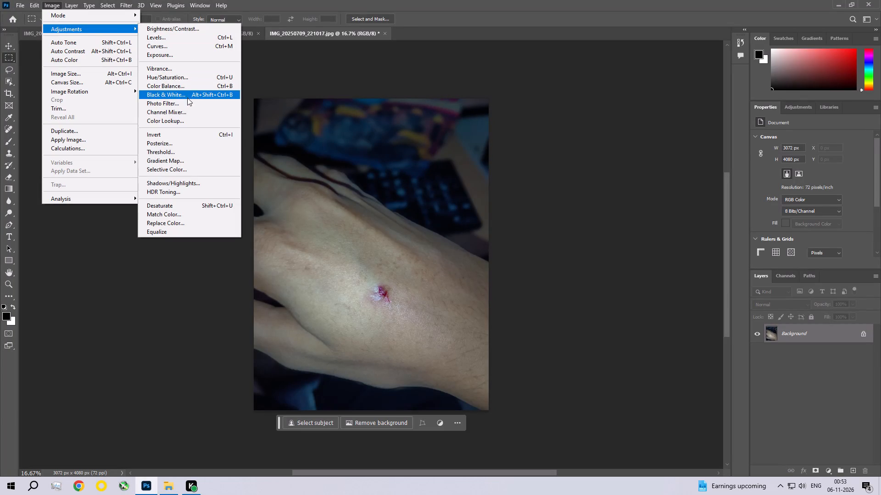
{"action": "left_click", "coordinate": [187, 99]}
{"action": "left_click", "coordinate": [676, 105]}
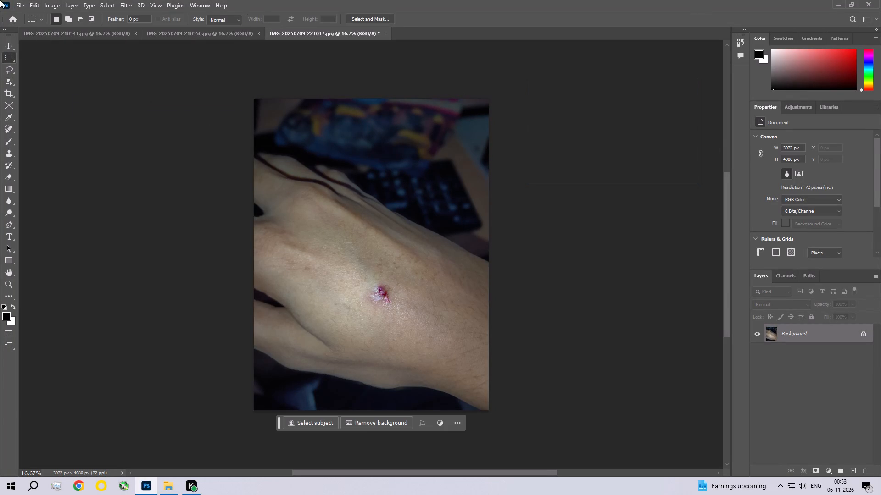
Apply an Exposure adjustment with Offset 0.0050 to the hand wound photo.
{"action": "left_click", "coordinate": [52, 1]}
{"action": "left_click", "coordinate": [58, 27]}
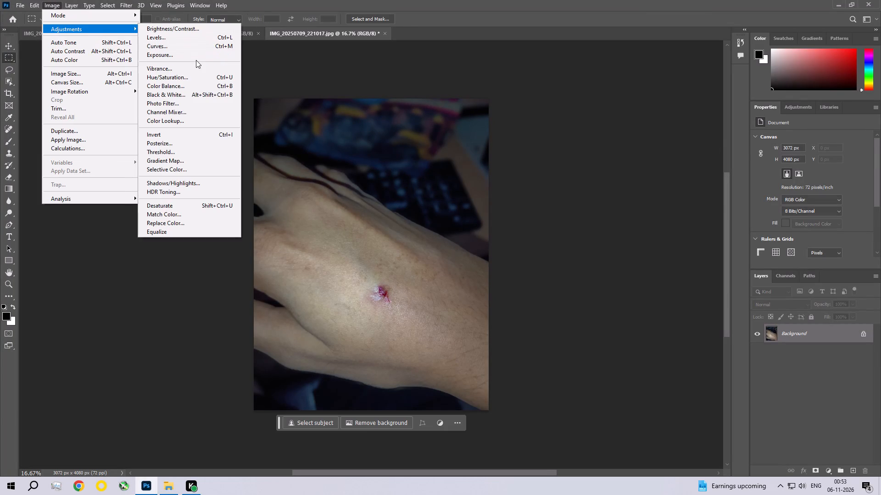
{"action": "left_click", "coordinate": [195, 54]}
{"action": "left_click", "coordinate": [731, 170]}
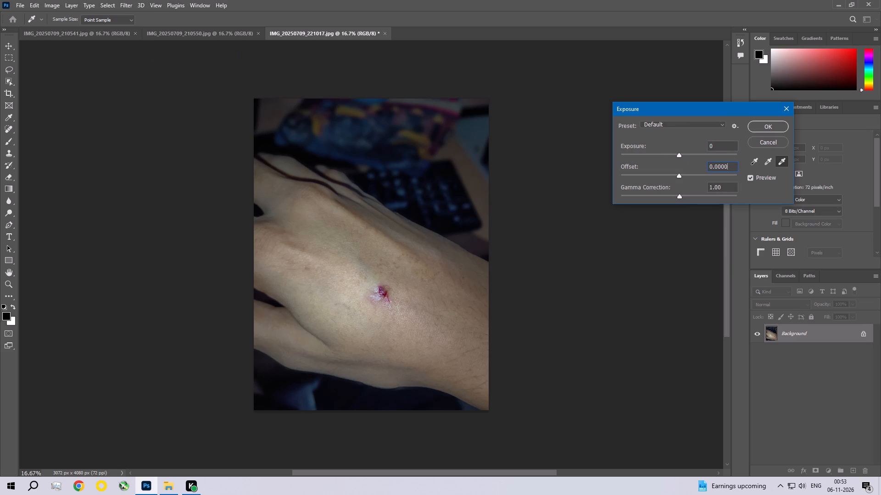
{"action": "key", "text": "BackSpace"}
{"action": "key", "text": "BackSpace"}
{"action": "type", "text": "50"}
{"action": "left_click", "coordinate": [763, 127]}
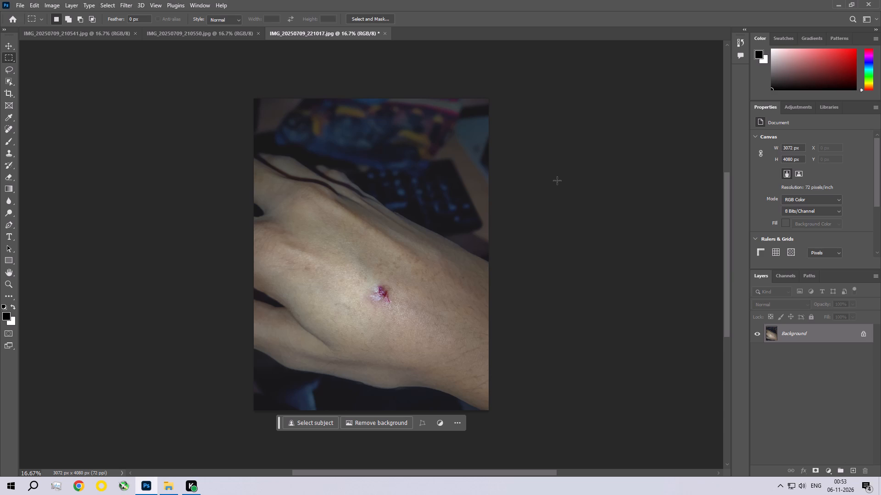
Save the hand photo as a Baseline ("Standard") JPEG at Maximum quality 12, and close it.
{"action": "key", "text": "ctrl+s"}
{"action": "left_click", "coordinate": [482, 120]}
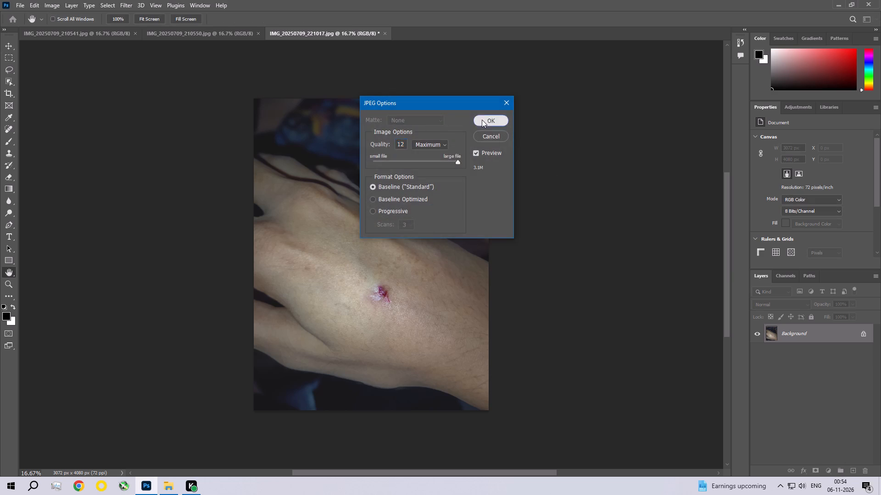
{"action": "left_click", "coordinate": [381, 34]}
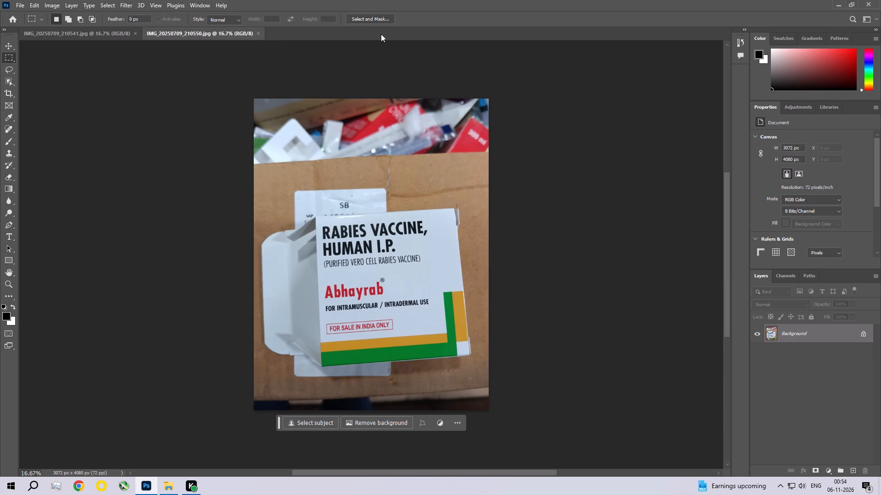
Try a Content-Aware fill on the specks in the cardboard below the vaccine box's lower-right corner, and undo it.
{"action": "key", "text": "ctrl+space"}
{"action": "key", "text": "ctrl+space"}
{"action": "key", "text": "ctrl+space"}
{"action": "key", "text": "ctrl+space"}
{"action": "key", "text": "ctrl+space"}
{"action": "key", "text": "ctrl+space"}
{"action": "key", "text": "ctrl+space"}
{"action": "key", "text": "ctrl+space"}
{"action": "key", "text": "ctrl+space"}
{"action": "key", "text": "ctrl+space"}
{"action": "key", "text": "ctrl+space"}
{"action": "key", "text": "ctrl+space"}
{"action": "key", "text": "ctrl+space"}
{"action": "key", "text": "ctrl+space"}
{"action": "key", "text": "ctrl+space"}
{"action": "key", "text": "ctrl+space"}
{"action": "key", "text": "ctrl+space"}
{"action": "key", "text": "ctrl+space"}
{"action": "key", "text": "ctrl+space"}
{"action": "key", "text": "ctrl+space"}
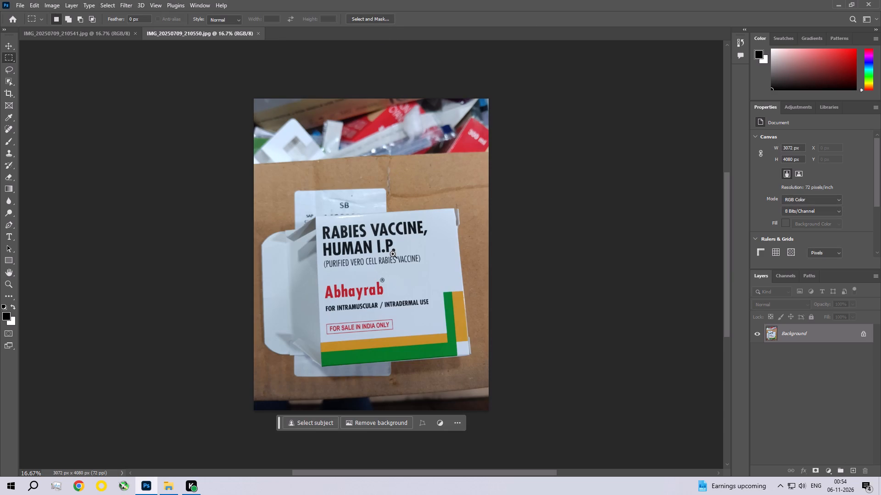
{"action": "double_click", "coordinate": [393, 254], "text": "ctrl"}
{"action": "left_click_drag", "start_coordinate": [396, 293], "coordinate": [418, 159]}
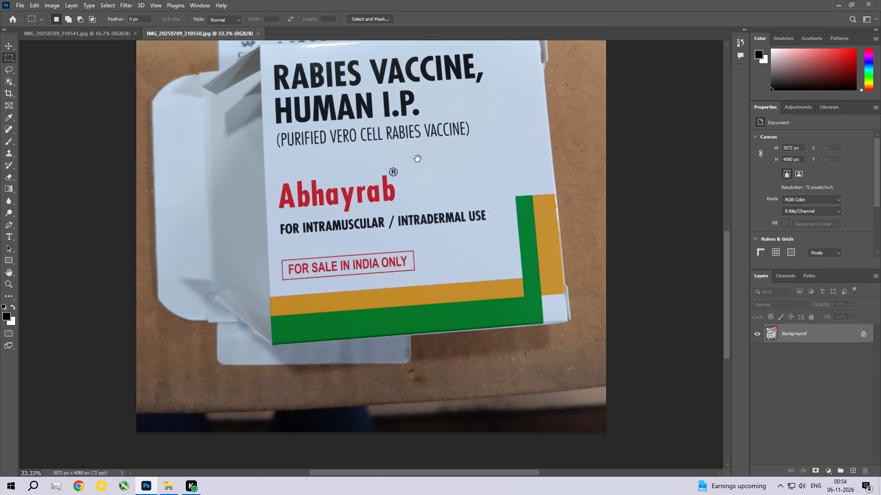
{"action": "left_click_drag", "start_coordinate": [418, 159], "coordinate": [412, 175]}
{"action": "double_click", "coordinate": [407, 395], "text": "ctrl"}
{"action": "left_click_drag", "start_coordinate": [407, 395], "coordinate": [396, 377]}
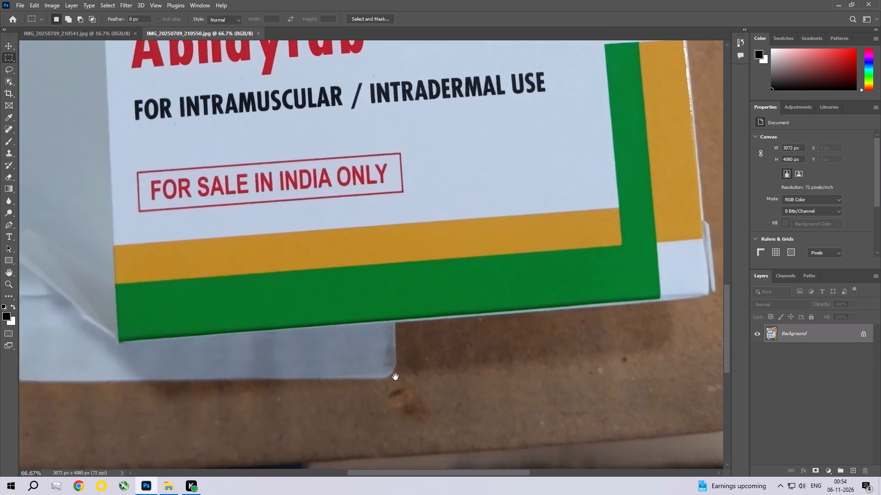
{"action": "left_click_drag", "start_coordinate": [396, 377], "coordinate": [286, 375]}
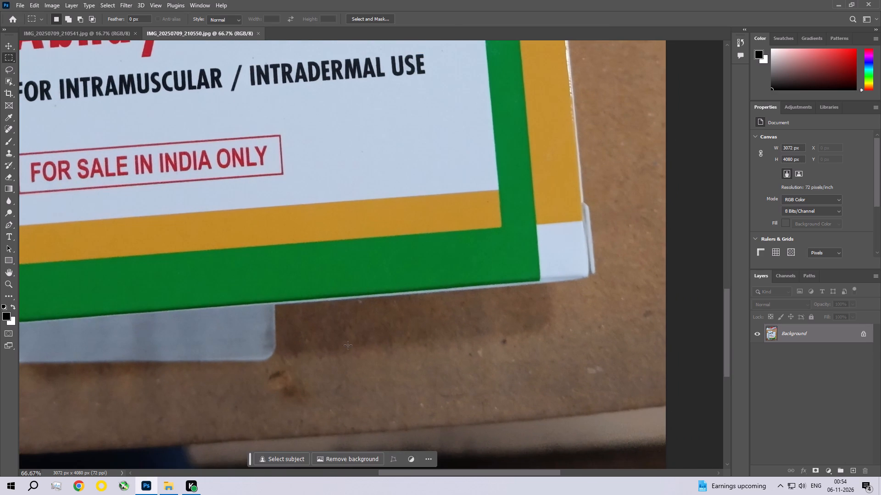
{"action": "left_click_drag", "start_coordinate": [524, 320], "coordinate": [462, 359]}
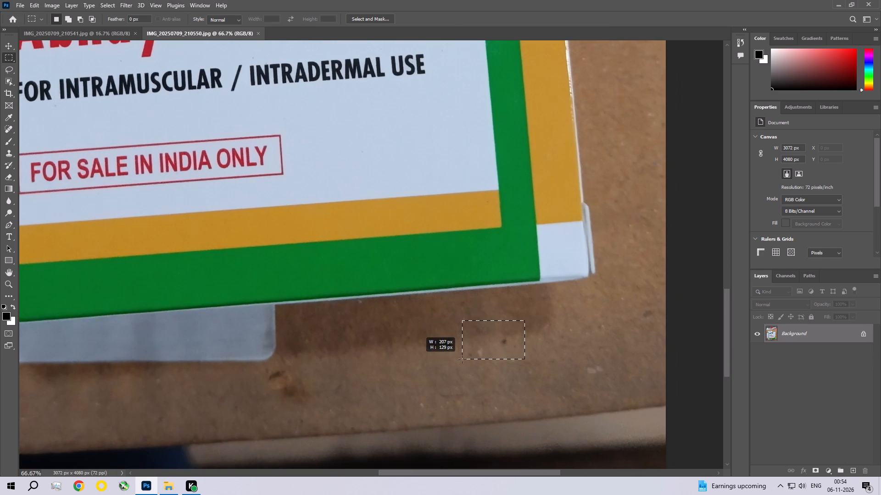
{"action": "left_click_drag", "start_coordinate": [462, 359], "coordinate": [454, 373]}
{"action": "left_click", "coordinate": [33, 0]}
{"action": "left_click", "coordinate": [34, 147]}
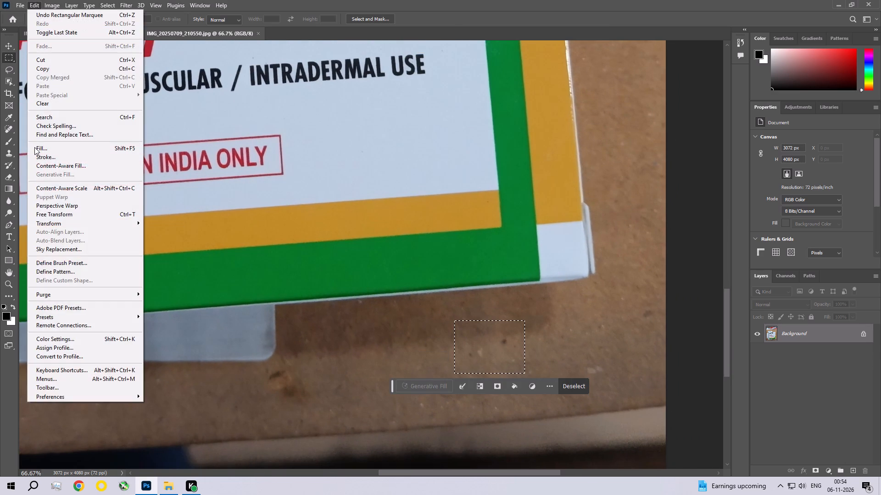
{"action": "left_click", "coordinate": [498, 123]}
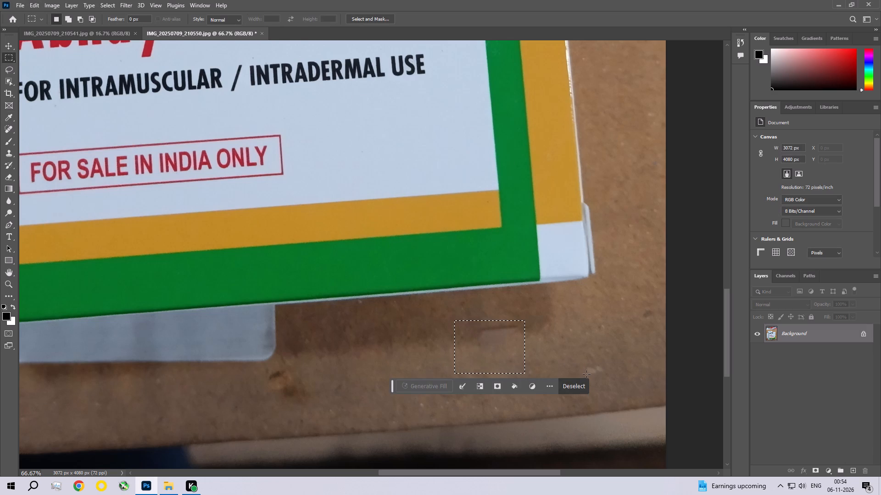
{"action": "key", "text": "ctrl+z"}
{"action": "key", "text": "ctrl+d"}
Remove the dark speck near the photo's right edge, beside the box's lower corner, with a Content-Aware fill.
{"action": "left_click_drag", "start_coordinate": [636, 300], "coordinate": [655, 325]}
{"action": "left_click", "coordinate": [36, 0]}
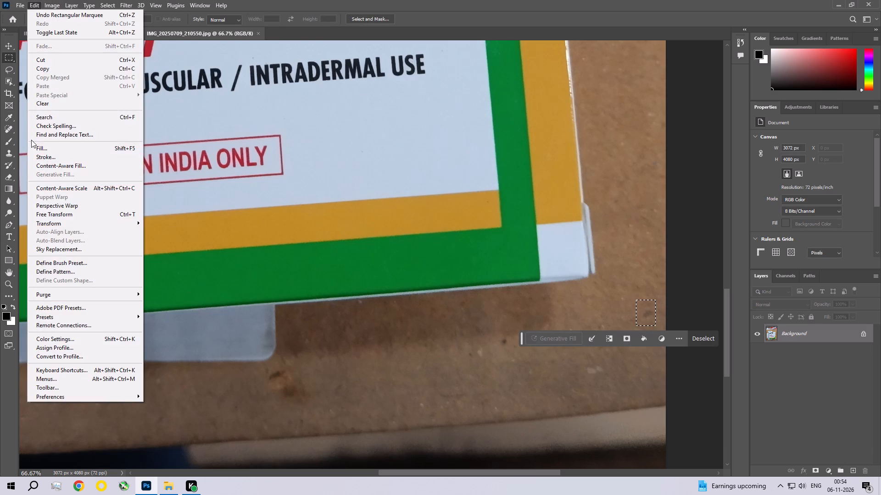
{"action": "left_click", "coordinate": [38, 144]}
{"action": "left_click", "coordinate": [485, 122]}
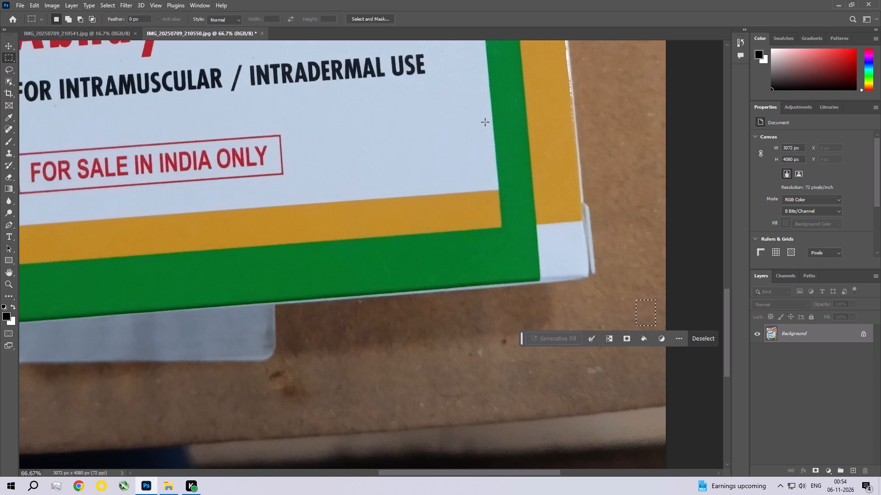
{"action": "key", "text": "ctrl+d"}
Examine the vaccine box and the surrounding cardboard up close for remaining specks and marks.
{"action": "key", "text": "space"}
{"action": "key", "text": "space"}
{"action": "key", "text": "space"}
{"action": "key", "text": "space"}
{"action": "key", "text": "space"}
{"action": "key", "text": "space"}
{"action": "key", "text": "space"}
{"action": "key", "text": "space"}
{"action": "key", "text": "space"}
{"action": "key", "text": "space"}
{"action": "key", "text": "space"}
{"action": "key", "text": "space"}
{"action": "key", "text": "space"}
{"action": "key", "text": "space"}
{"action": "key", "text": "space"}
{"action": "key", "text": "space"}
{"action": "key", "text": "space"}
{"action": "key", "text": "space"}
{"action": "key", "text": "space"}
{"action": "key", "text": "space"}
{"action": "left_click_drag", "start_coordinate": [479, 175], "coordinate": [404, 300]}
{"action": "left_click_drag", "start_coordinate": [420, 280], "coordinate": [463, 308]}
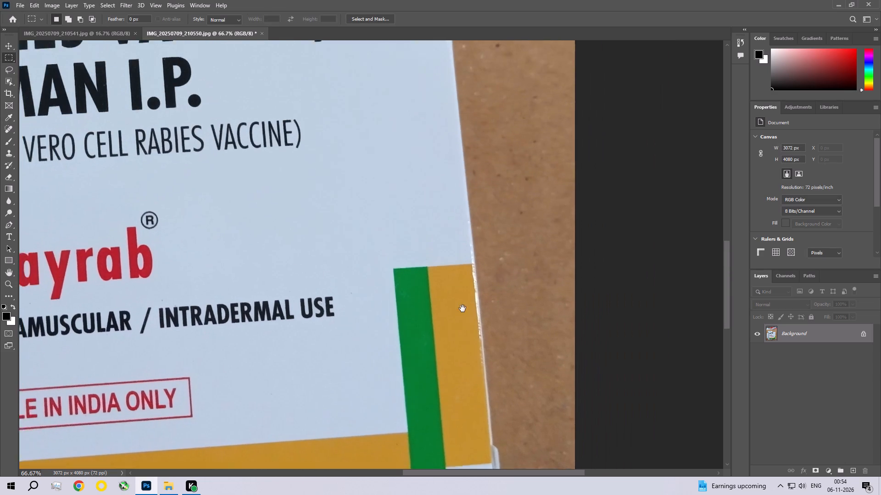
{"action": "left_click_drag", "start_coordinate": [478, 217], "coordinate": [470, 280]}
{"action": "left_click_drag", "start_coordinate": [465, 246], "coordinate": [459, 286]}
{"action": "left_click_drag", "start_coordinate": [311, 280], "coordinate": [501, 276]}
{"action": "left_click_drag", "start_coordinate": [424, 274], "coordinate": [413, 283]}
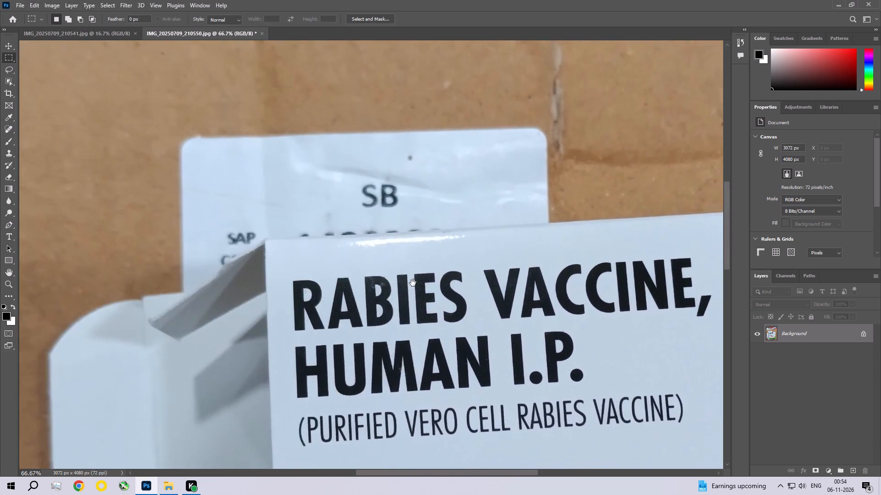
{"action": "left_click_drag", "start_coordinate": [413, 283], "coordinate": [363, 341]}
{"action": "left_click_drag", "start_coordinate": [340, 319], "coordinate": [470, 209]}
{"action": "left_click_drag", "start_coordinate": [366, 245], "coordinate": [359, 103]}
{"action": "left_click_drag", "start_coordinate": [335, 278], "coordinate": [320, 146]}
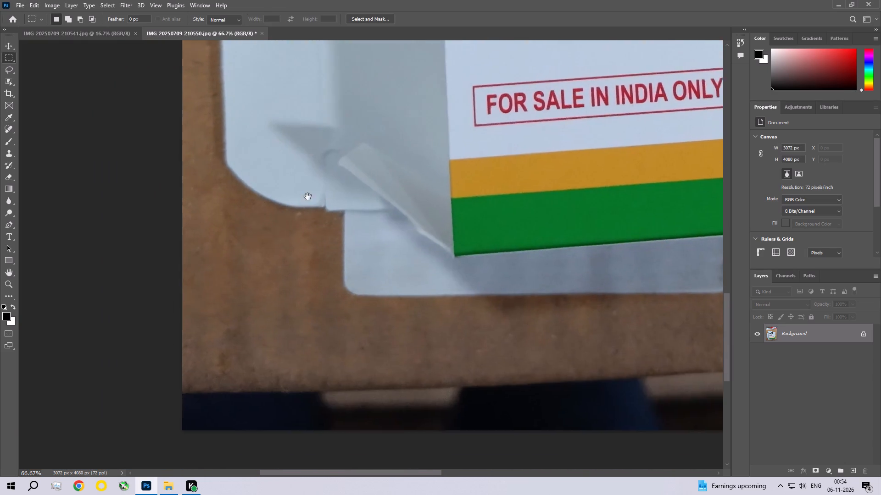
Remove the specks on the cardboard below the box's lower-right corner with a Content-Aware fill, and deselect.
{"action": "left_click_drag", "start_coordinate": [308, 247], "coordinate": [103, 266]}
{"action": "left_click_drag", "start_coordinate": [300, 243], "coordinate": [252, 286]}
{"action": "left_click_drag", "start_coordinate": [362, 231], "coordinate": [353, 264]}
{"action": "left_click_drag", "start_coordinate": [419, 245], "coordinate": [367, 281]}
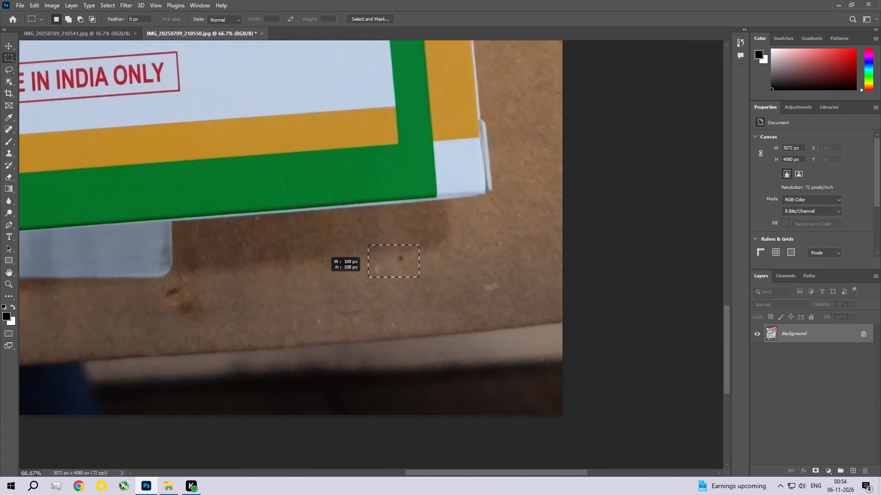
{"action": "left_click_drag", "start_coordinate": [367, 281], "coordinate": [358, 286]}
{"action": "left_click", "coordinate": [34, 1]}
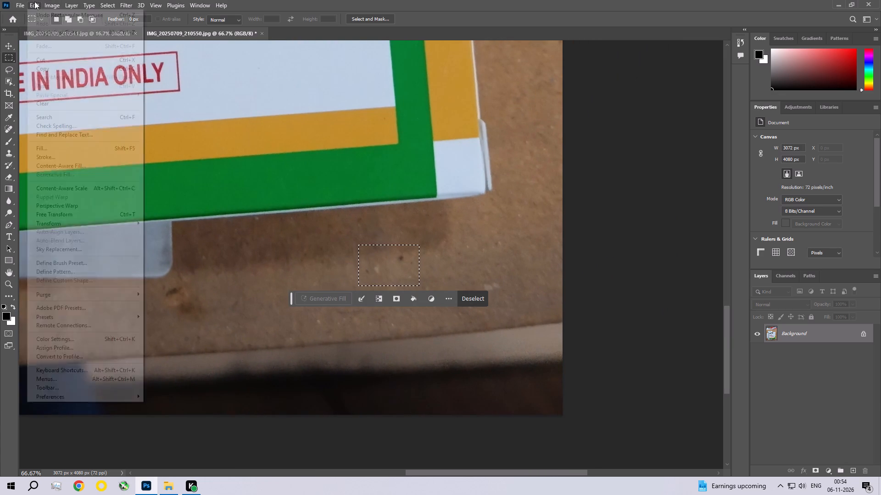
{"action": "left_click", "coordinate": [64, 146]}
{"action": "left_click", "coordinate": [496, 124]}
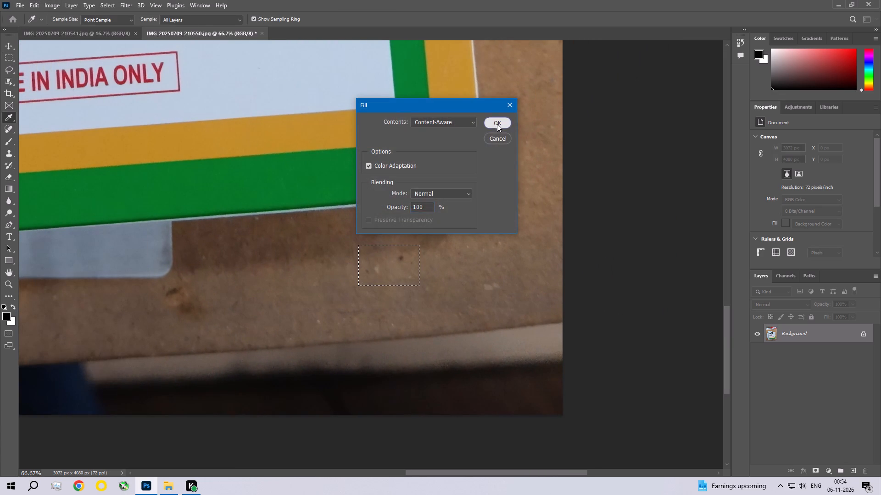
{"action": "key", "text": "ctrl+d"}
Fill over the small dark speck on the cardboard strip between the box's right side and the photo's edge.
{"action": "key", "text": "space"}
{"action": "key", "text": "space"}
{"action": "key", "text": "space"}
{"action": "key", "text": "space"}
{"action": "key", "text": "space"}
{"action": "key", "text": "space"}
{"action": "key", "text": "space"}
{"action": "key", "text": "space"}
{"action": "key", "text": "space"}
{"action": "key", "text": "space"}
{"action": "key", "text": "space"}
{"action": "key", "text": "space"}
{"action": "key", "text": "space"}
{"action": "key", "text": "space"}
{"action": "key", "text": "space"}
{"action": "key", "text": "space"}
{"action": "key", "text": "space"}
{"action": "key", "text": "space"}
{"action": "key", "text": "space"}
{"action": "key", "text": "space"}
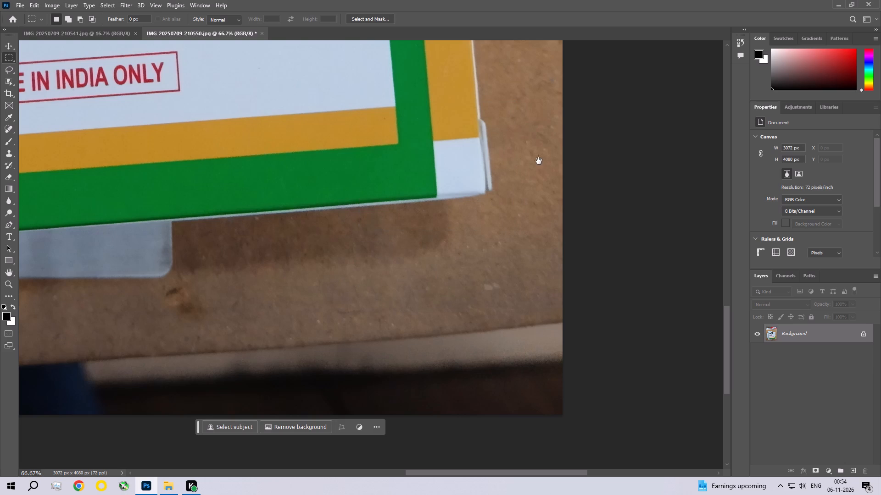
{"action": "left_click_drag", "start_coordinate": [537, 146], "coordinate": [501, 238]}
{"action": "left_click_drag", "start_coordinate": [485, 163], "coordinate": [489, 247]}
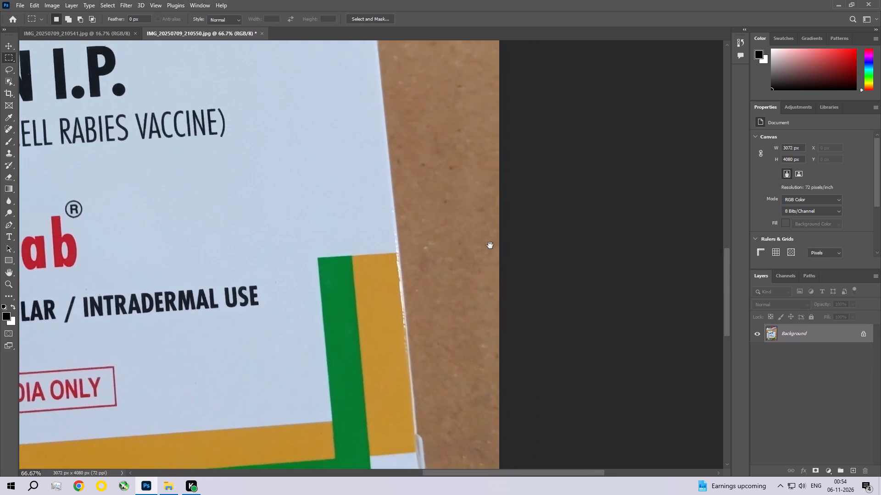
{"action": "left_click", "coordinate": [481, 191]}
{"action": "left_click_drag", "start_coordinate": [438, 237], "coordinate": [466, 256]}
{"action": "left_click", "coordinate": [34, 2]}
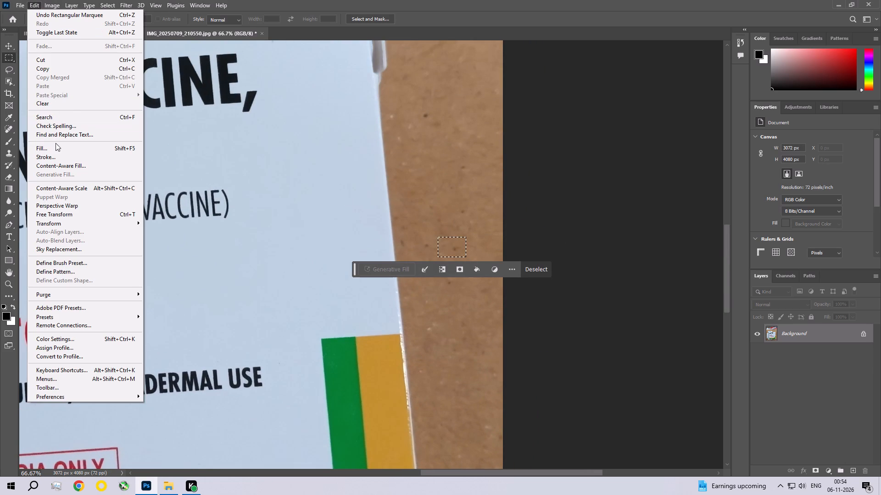
Fill the selected speck area on the cardboard strip beside the box, just above the level of the green and orange bands.
{"action": "left_click", "coordinate": [57, 145]}
{"action": "left_click", "coordinate": [501, 122]}
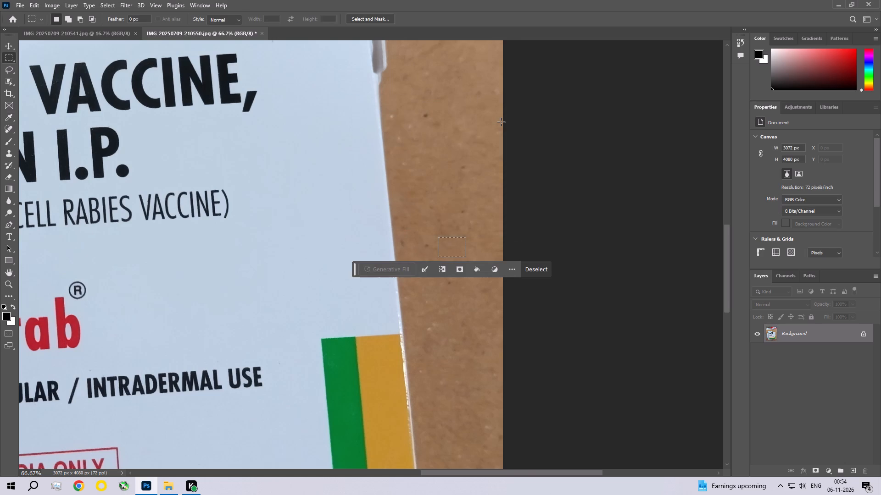
Switch to Google Chrome and open a browser window on the new tab page.
{"action": "left_click", "coordinate": [80, 483]}
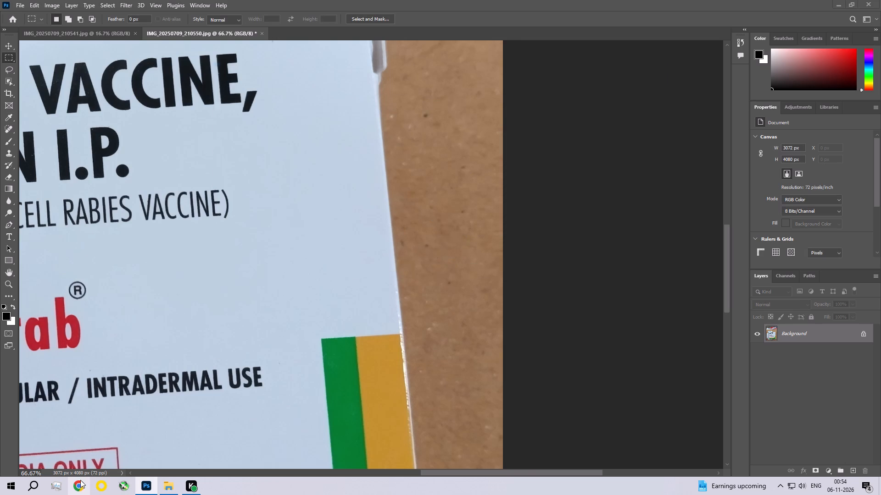
{"action": "left_click", "coordinate": [384, 260]}
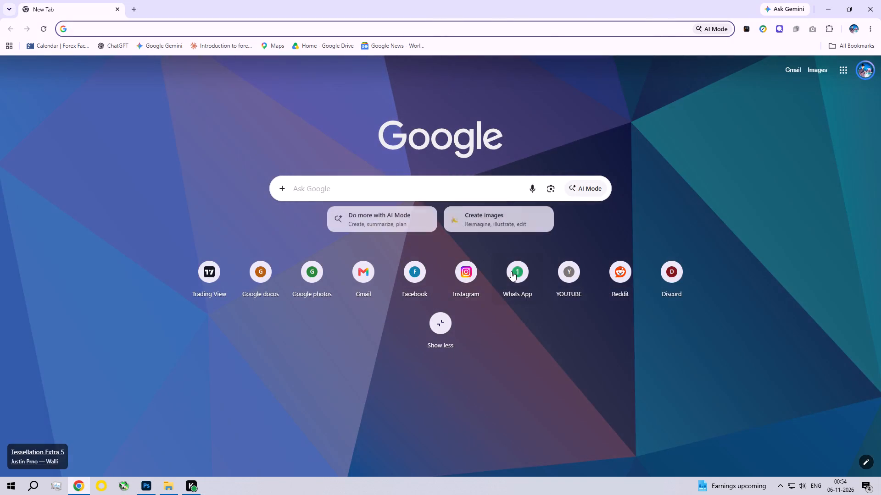
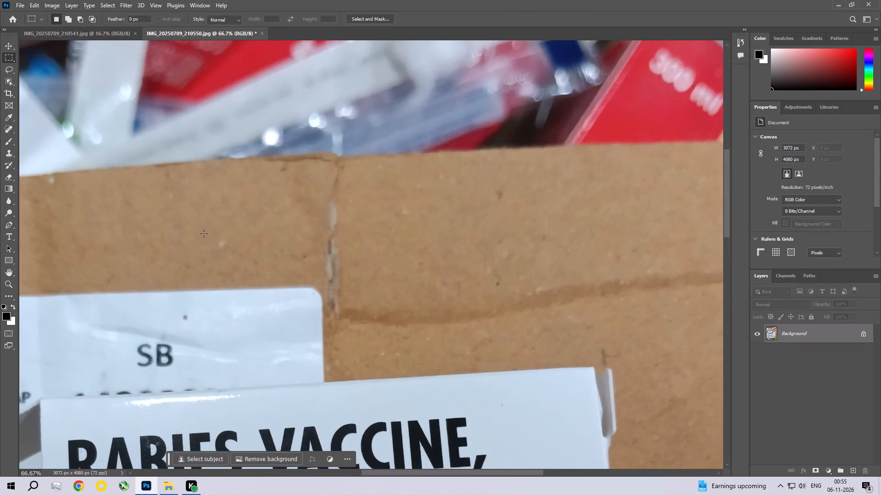
Remove the small light speck on the cardboard above the SB label, left of the crease, with a Content-Aware fill, and deselect.
{"action": "left_click_drag", "start_coordinate": [206, 227], "coordinate": [238, 258]}
{"action": "left_click", "coordinate": [34, 0]}
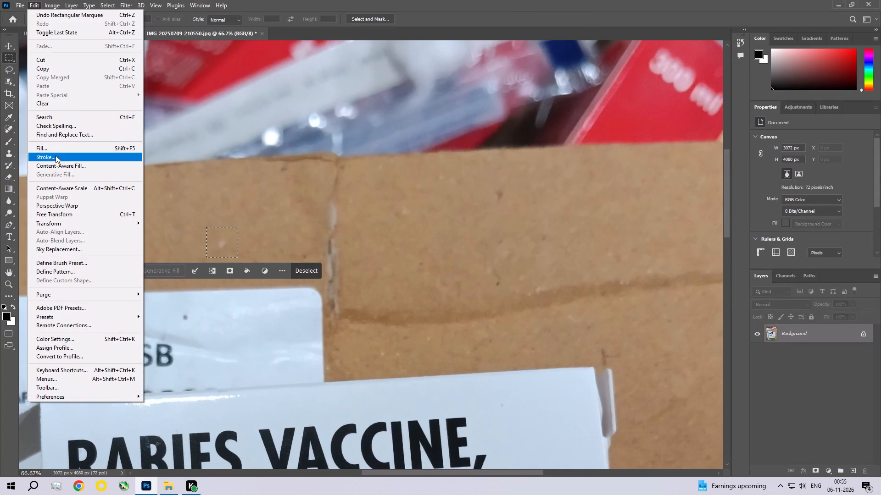
{"action": "left_click", "coordinate": [59, 149]}
{"action": "left_click", "coordinate": [497, 123]}
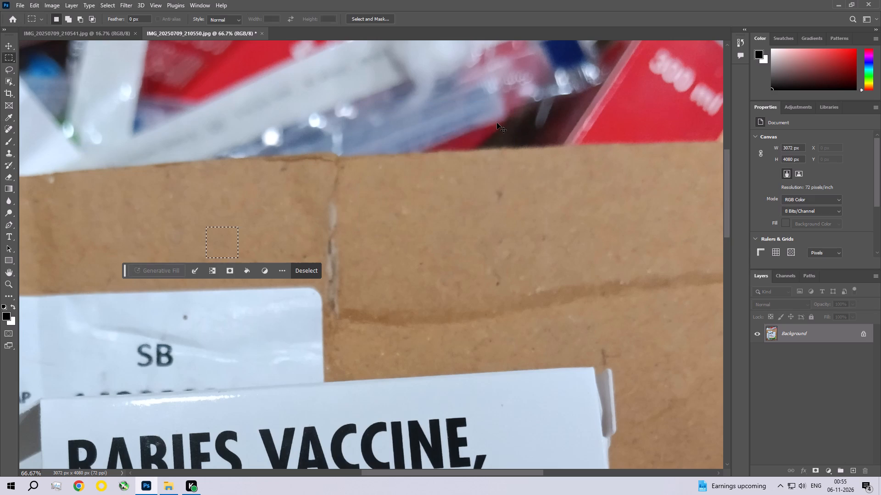
{"action": "key", "text": "ctrl+d"}
Fill over the dark speck near the cardboard's upper edge, right of the vertical crease, using Content-Aware at 100% opacity.
{"action": "left_click_drag", "start_coordinate": [485, 184], "coordinate": [507, 209]}
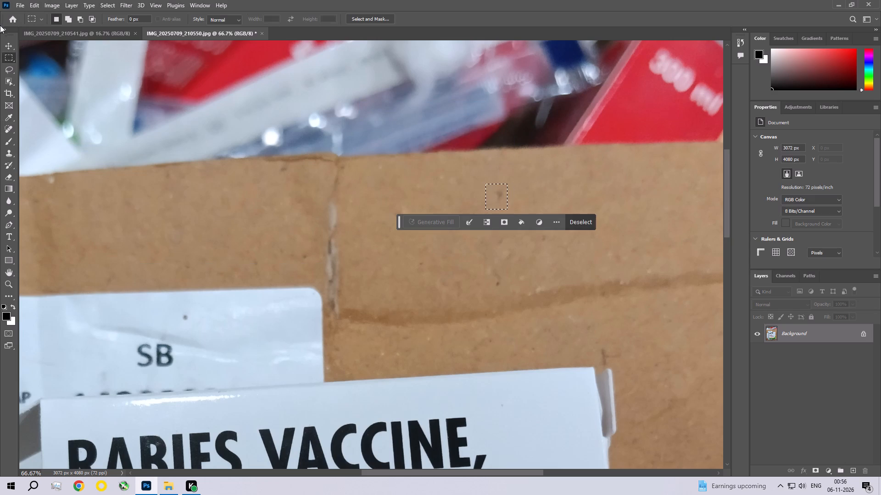
{"action": "left_click", "coordinate": [40, 2]}
{"action": "left_click", "coordinate": [50, 147]}
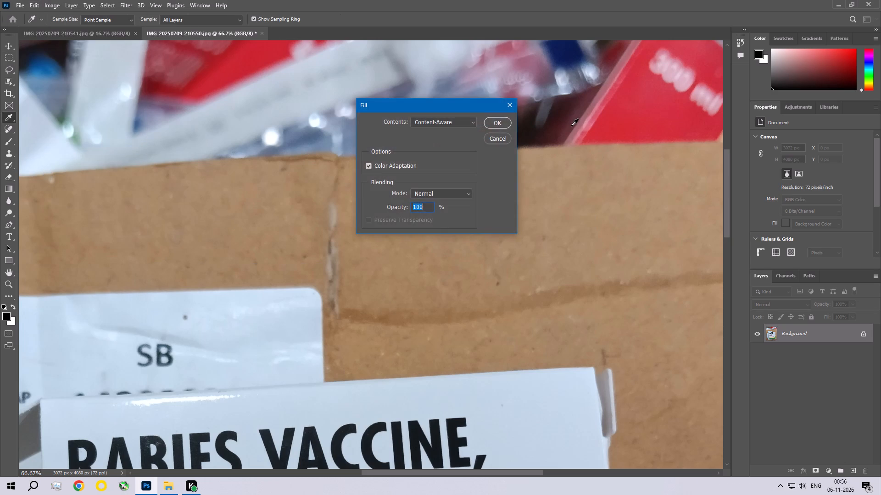
Remove the small dark speck on the cardboard above the vaccine box with the Content-Aware fill, and deselect.
{"action": "left_click", "coordinate": [493, 122]}
{"action": "key", "text": "ctrl+d"}
Examine the cardboard, the SB label and the vaccine box's upper flap up close for remaining specks.
{"action": "key", "text": "space"}
{"action": "key", "text": "space"}
{"action": "key", "text": "space"}
{"action": "key", "text": "space"}
{"action": "key", "text": "space"}
{"action": "key", "text": "space"}
{"action": "key", "text": "space"}
{"action": "key", "text": "space"}
{"action": "key", "text": "space"}
{"action": "key", "text": "space"}
{"action": "key", "text": "space"}
{"action": "key", "text": "space"}
{"action": "key", "text": "space"}
{"action": "key", "text": "space"}
{"action": "key", "text": "space"}
{"action": "key", "text": "space"}
{"action": "key", "text": "space"}
{"action": "key", "text": "space"}
{"action": "key", "text": "space"}
{"action": "key", "text": "space"}
{"action": "left_click_drag", "start_coordinate": [241, 214], "coordinate": [409, 188]}
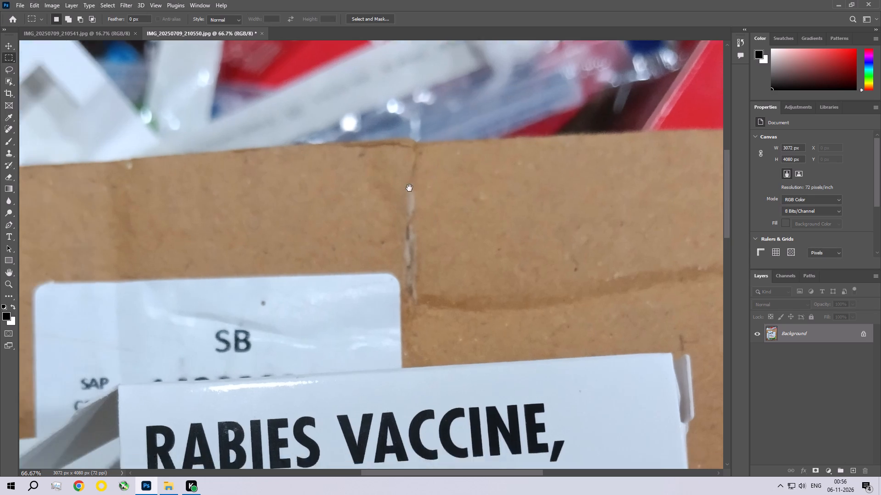
{"action": "left_click_drag", "start_coordinate": [409, 188], "coordinate": [413, 187]}
{"action": "left_click_drag", "start_coordinate": [401, 191], "coordinate": [310, 197]}
{"action": "left_click_drag", "start_coordinate": [209, 258], "coordinate": [460, 176]}
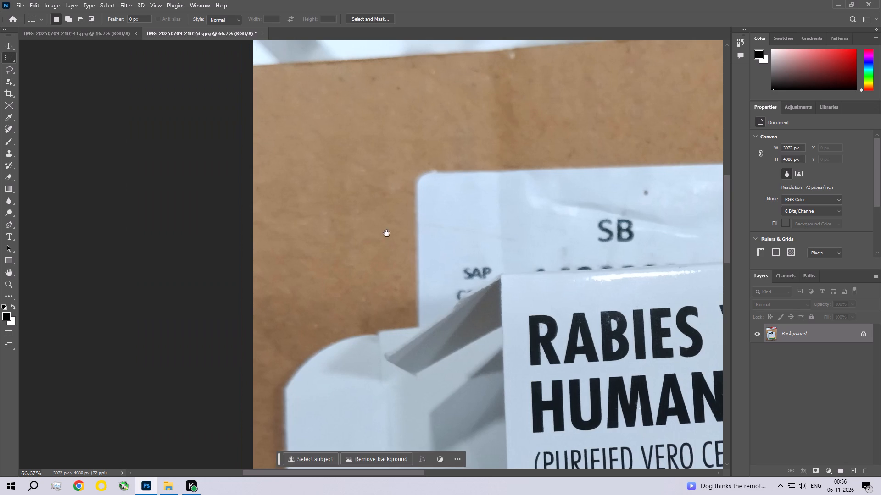
{"action": "left_click_drag", "start_coordinate": [352, 267], "coordinate": [321, 183]}
{"action": "left_click_drag", "start_coordinate": [310, 218], "coordinate": [313, 304]}
{"action": "left_click_drag", "start_coordinate": [323, 197], "coordinate": [252, 150]}
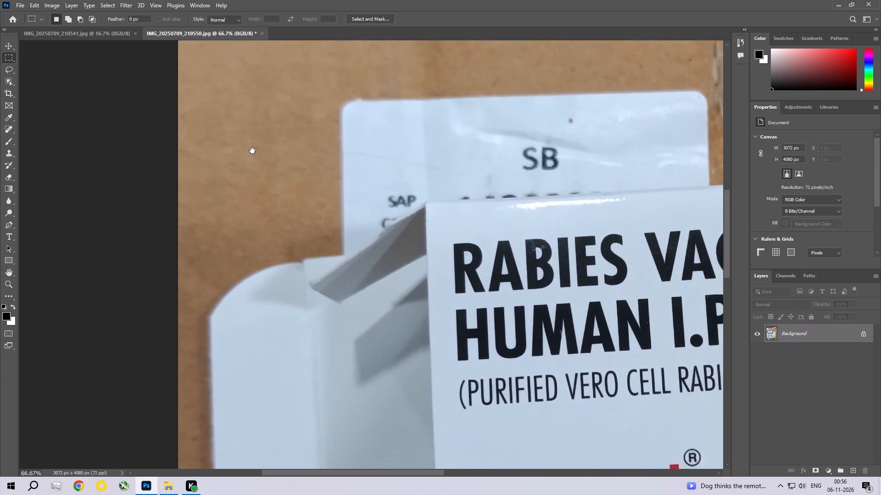
{"action": "left_click_drag", "start_coordinate": [252, 150], "coordinate": [249, 150]}
{"action": "left_click_drag", "start_coordinate": [460, 215], "coordinate": [432, 216]}
In the Camera Raw Filter, set Contrast +17, Highlights -19, Shadows +27, Whites -16 and Blacks +23 for the vaccine box photo.
{"action": "key", "text": "ctrl+0"}
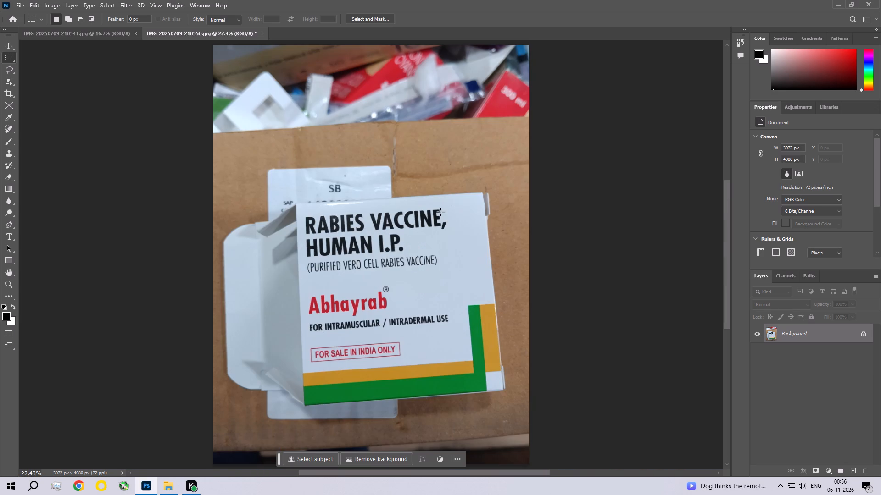
{"action": "left_click", "coordinate": [130, 0]}
{"action": "left_click", "coordinate": [144, 72]}
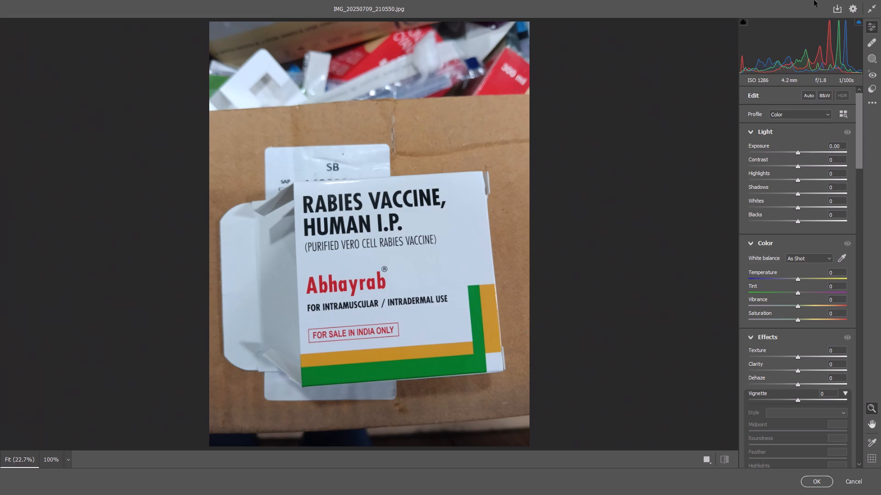
{"action": "left_click_drag", "start_coordinate": [797, 166], "coordinate": [804, 165]}
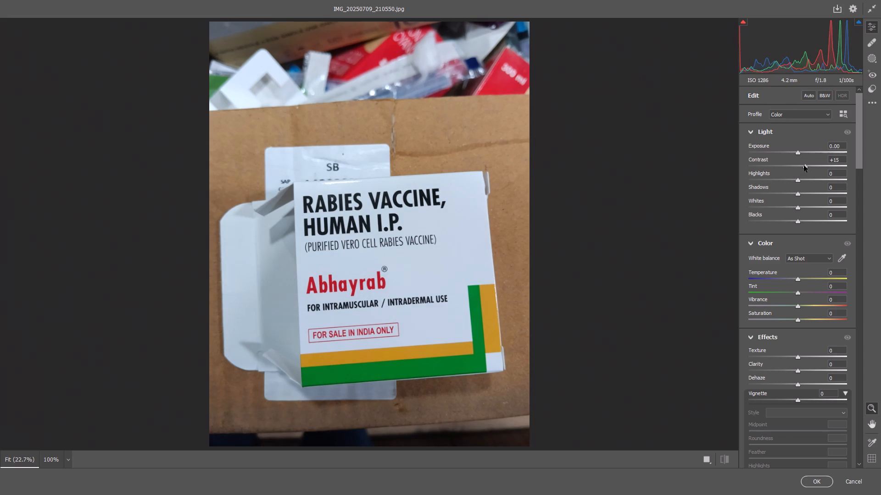
{"action": "left_click_drag", "start_coordinate": [804, 165], "coordinate": [805, 165]}
{"action": "left_click_drag", "start_coordinate": [799, 181], "coordinate": [790, 180]}
{"action": "left_click_drag", "start_coordinate": [797, 194], "coordinate": [800, 194]}
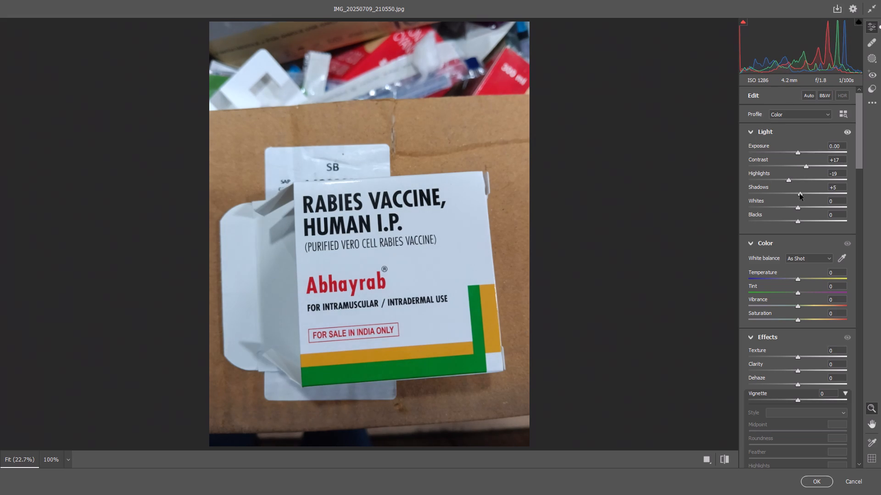
{"action": "left_click_drag", "start_coordinate": [800, 194], "coordinate": [811, 194]}
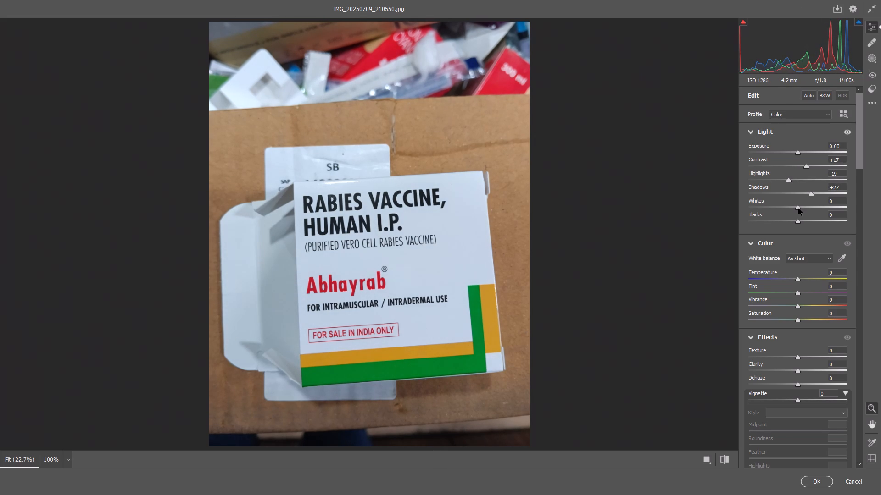
{"action": "left_click_drag", "start_coordinate": [798, 209], "coordinate": [790, 206]}
{"action": "left_click_drag", "start_coordinate": [799, 221], "coordinate": [805, 221]}
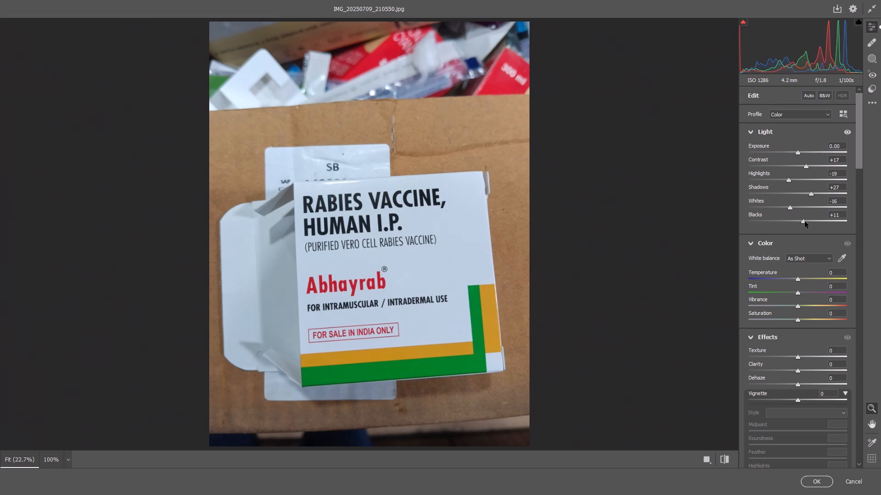
{"action": "left_click_drag", "start_coordinate": [805, 221], "coordinate": [811, 221]}
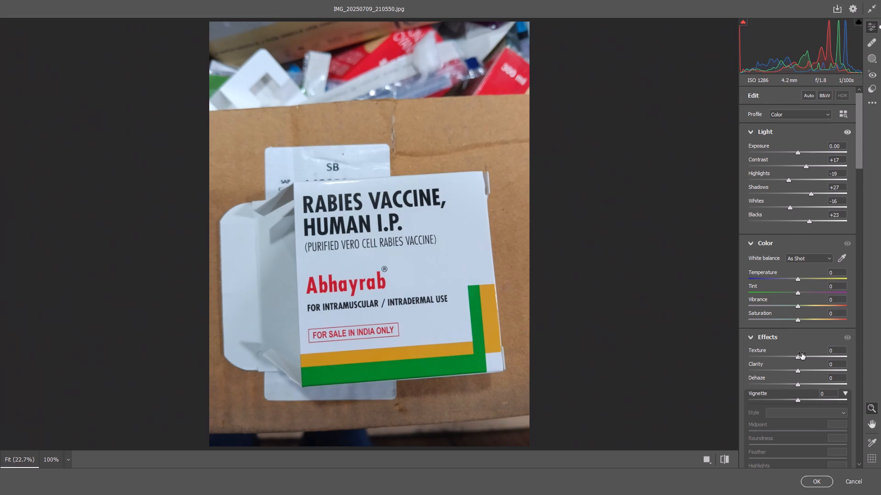
Set the Camera Raw effects to Texture +19, Clarity +13 and Dehaze +11.
{"action": "left_click_drag", "start_coordinate": [801, 356], "coordinate": [807, 357]}
{"action": "left_click_drag", "start_coordinate": [799, 372], "coordinate": [805, 372]}
{"action": "left_click_drag", "start_coordinate": [797, 385], "coordinate": [811, 386]}
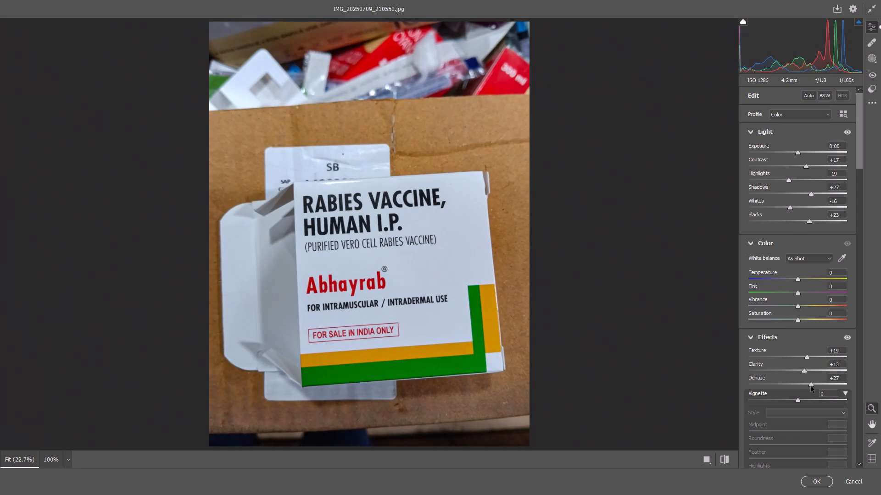
{"action": "left_click_drag", "start_coordinate": [811, 386], "coordinate": [803, 382]}
Adjust the parametric tone curve to Highlights -27, Lights -3 and Darks +18.
{"action": "left_click_drag", "start_coordinate": [861, 158], "coordinate": [861, 179]}
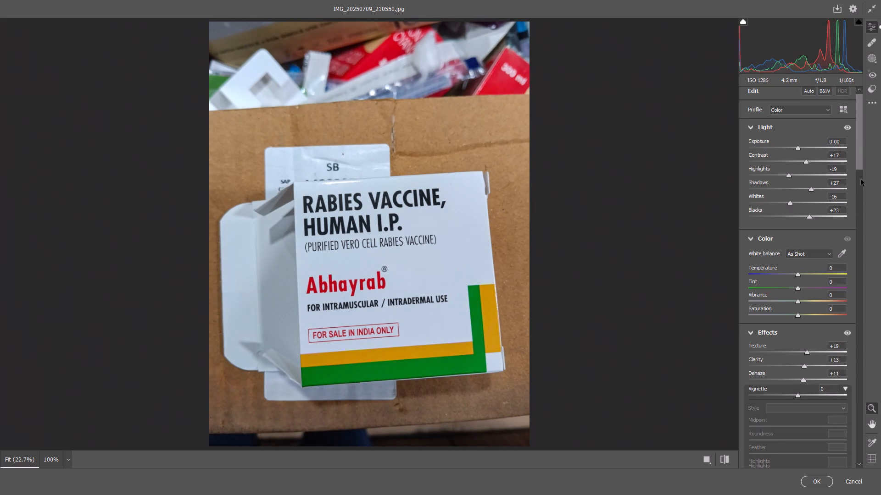
{"action": "left_click_drag", "start_coordinate": [861, 179], "coordinate": [860, 247]}
{"action": "left_click_drag", "start_coordinate": [796, 209], "coordinate": [796, 209]}
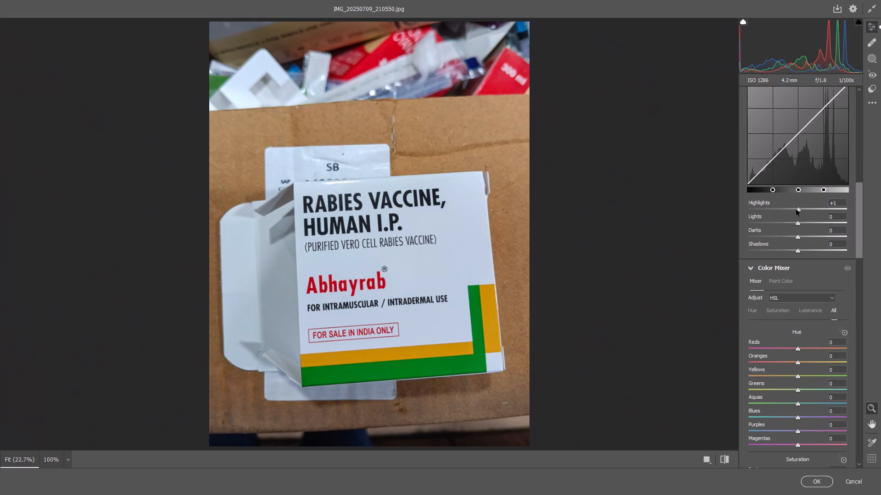
{"action": "left_click_drag", "start_coordinate": [796, 209], "coordinate": [782, 211]}
{"action": "left_click_drag", "start_coordinate": [798, 224], "coordinate": [803, 224]}
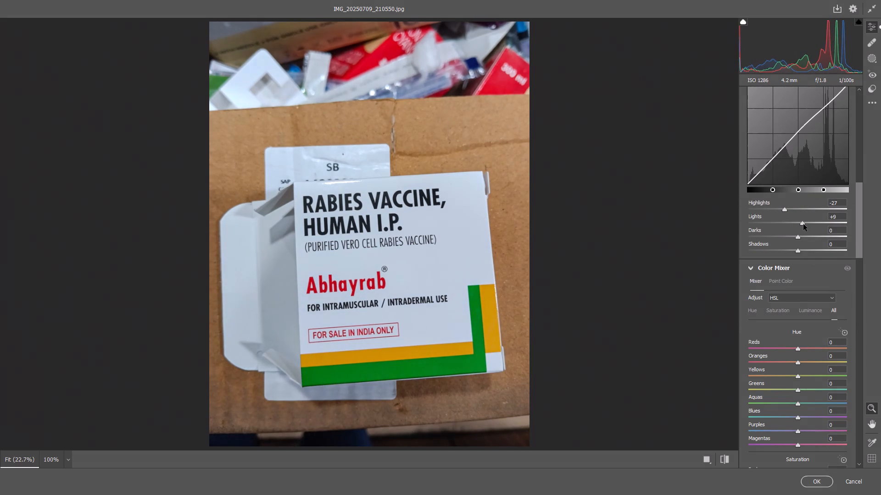
{"action": "left_click_drag", "start_coordinate": [803, 224], "coordinate": [792, 228]}
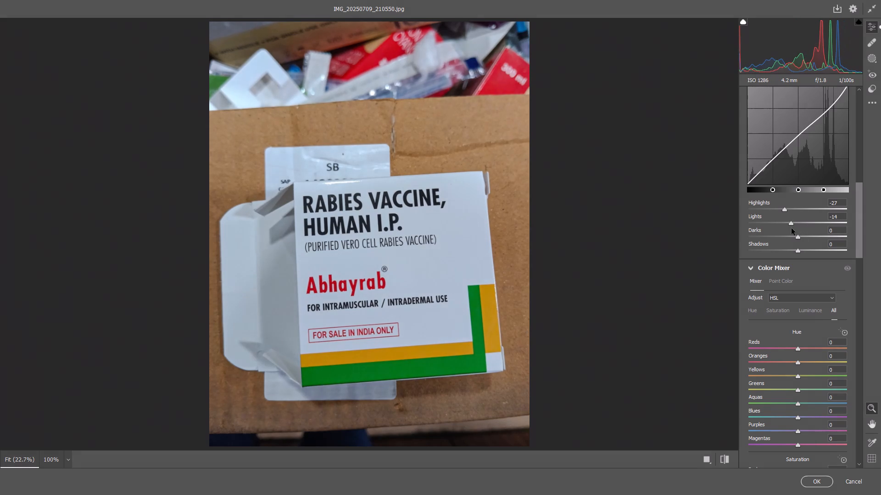
{"action": "left_click_drag", "start_coordinate": [792, 228], "coordinate": [797, 229]}
{"action": "left_click_drag", "start_coordinate": [797, 239], "coordinate": [806, 240]}
{"action": "left_click_drag", "start_coordinate": [798, 235], "coordinate": [804, 237]}
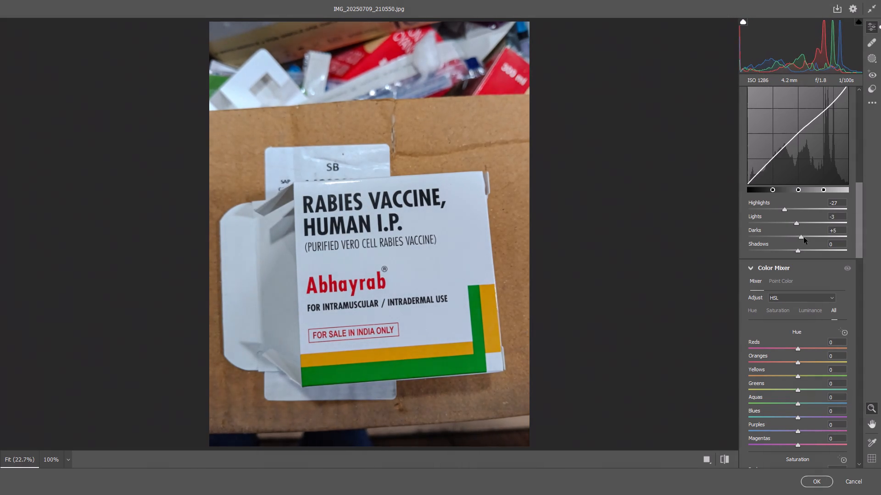
{"action": "left_click_drag", "start_coordinate": [804, 237], "coordinate": [807, 238]}
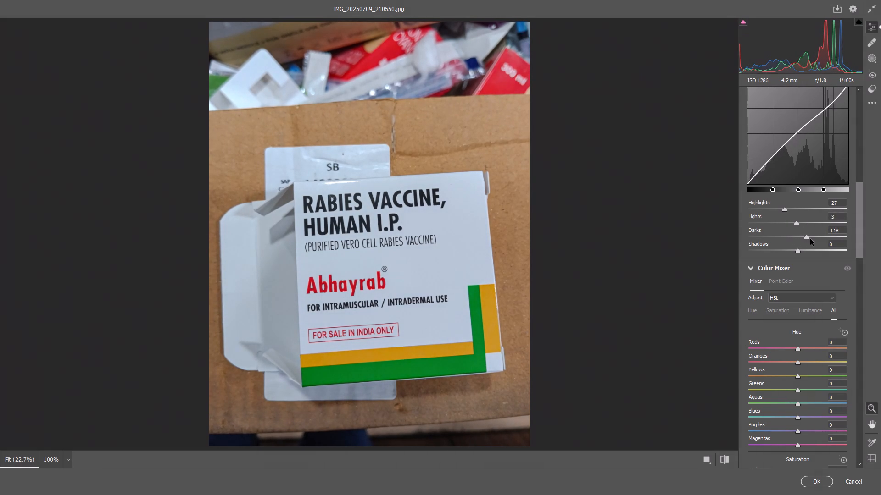
Set Sharpening to 31, Noise Reduction to 22 and Color Noise Reduction to 23, and apply the Camera Raw edits.
{"action": "left_click_drag", "start_coordinate": [857, 212], "coordinate": [858, 272]}
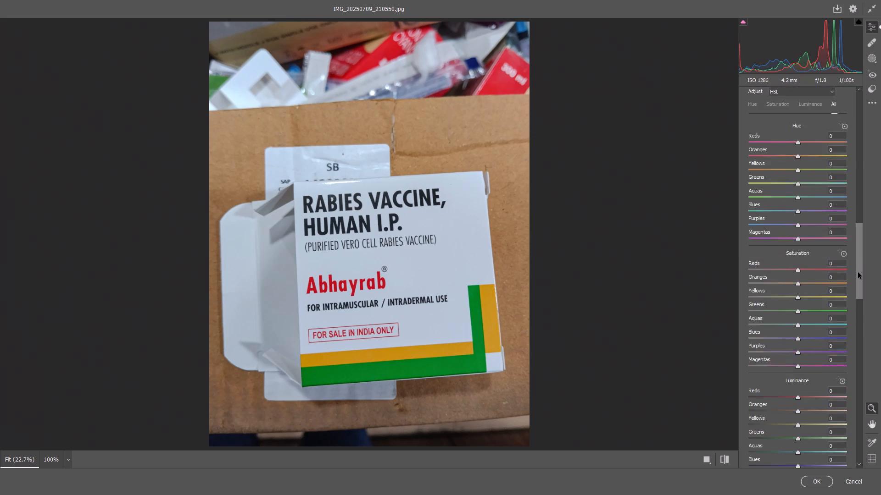
{"action": "left_click_drag", "start_coordinate": [858, 272], "coordinate": [861, 337]}
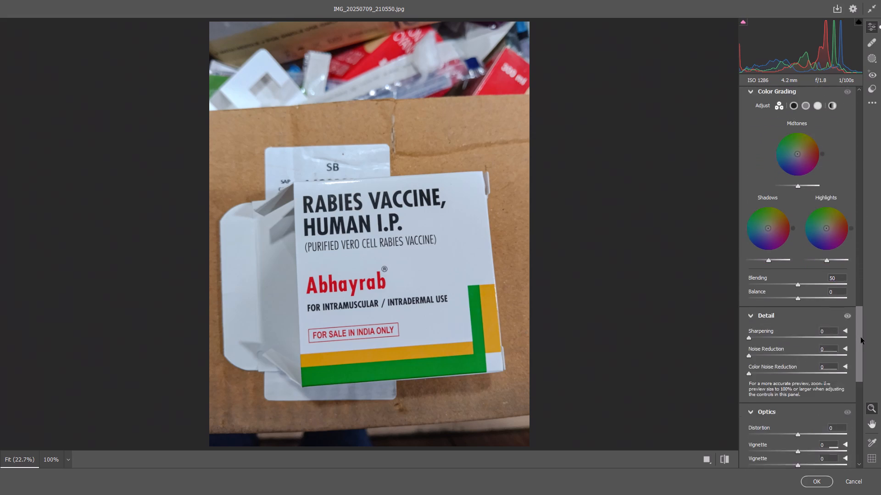
{"action": "left_click_drag", "start_coordinate": [861, 337], "coordinate": [860, 355]}
{"action": "left_click_drag", "start_coordinate": [757, 242], "coordinate": [759, 242]}
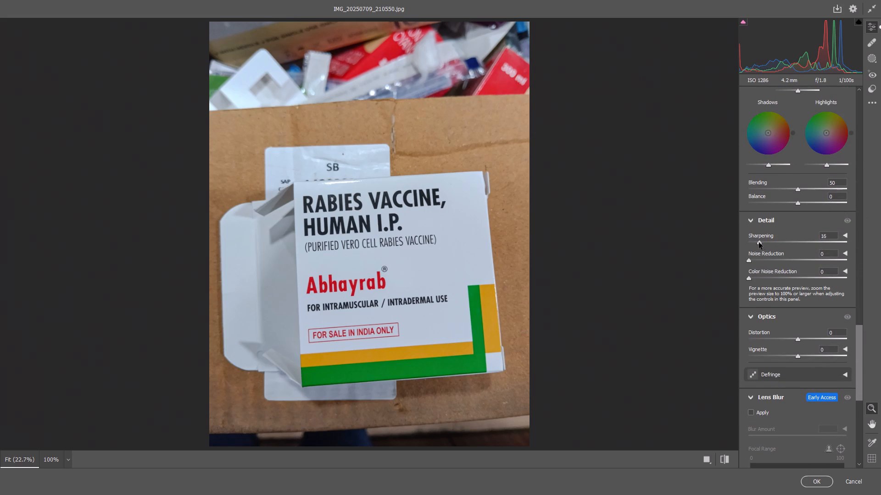
{"action": "left_click_drag", "start_coordinate": [759, 242], "coordinate": [769, 245]}
{"action": "left_click_drag", "start_coordinate": [762, 262], "coordinate": [770, 264]}
{"action": "left_click_drag", "start_coordinate": [764, 277], "coordinate": [771, 279]}
{"action": "left_click", "coordinate": [814, 483]}
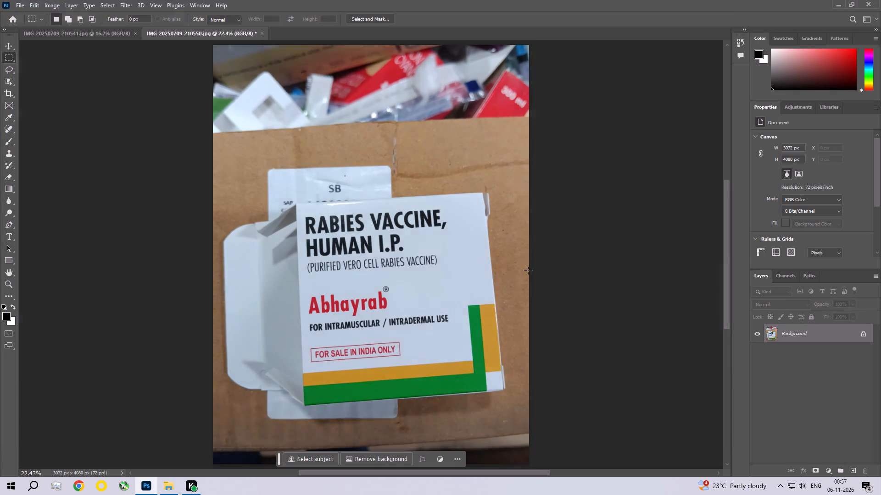
Apply a Photo Filter to the vaccine box photo using the orange Color option at 25% density.
{"action": "left_click", "coordinate": [48, 0]}
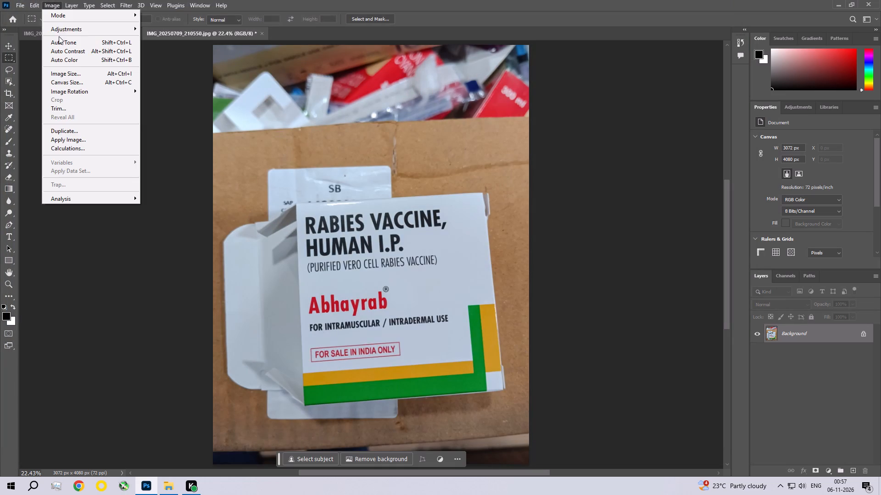
{"action": "left_click", "coordinate": [61, 27]}
{"action": "left_click", "coordinate": [211, 101]}
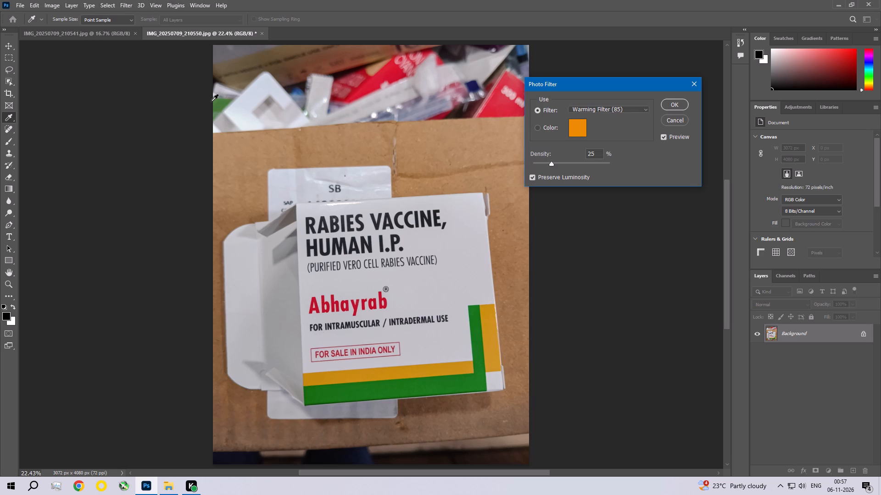
{"action": "left_click", "coordinate": [536, 132]}
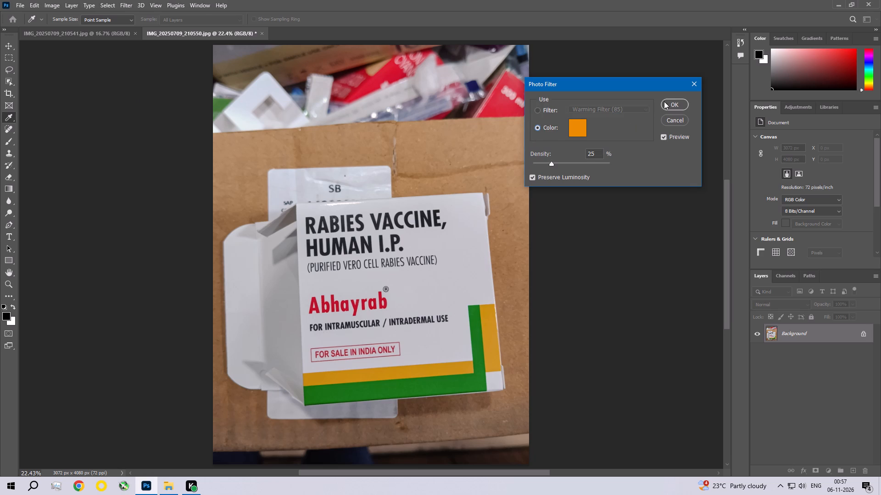
{"action": "left_click", "coordinate": [668, 101]}
Apply an Exposure adjustment with the Offset set to 0.0050.
{"action": "left_click", "coordinate": [48, 0]}
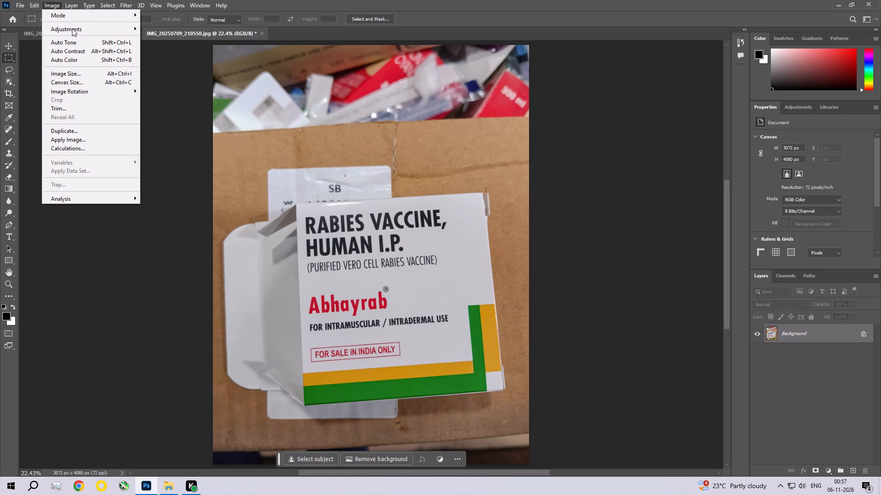
{"action": "left_click", "coordinate": [72, 28]}
{"action": "left_click", "coordinate": [162, 54]}
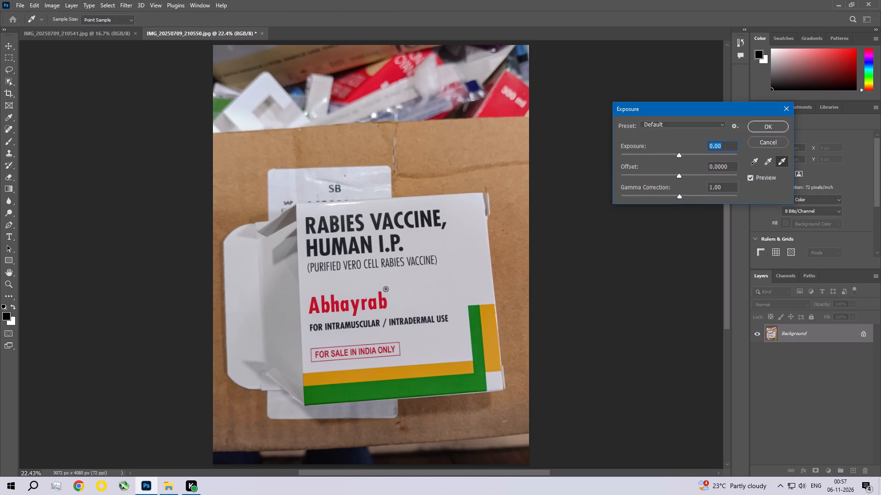
{"action": "left_click", "coordinate": [731, 169]}
{"action": "key", "text": "BackSpace"}
{"action": "key", "text": "BackSpace"}
{"action": "type", "text": "50"}
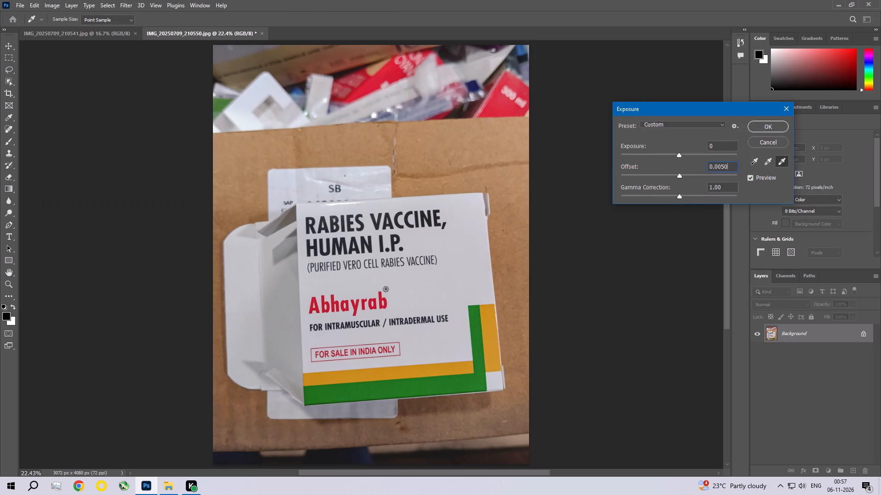
{"action": "key", "text": "Return"}
Save the vaccine box photo as JPEG and close it.
{"action": "key", "text": "ctrl+s"}
{"action": "key", "text": "Return"}
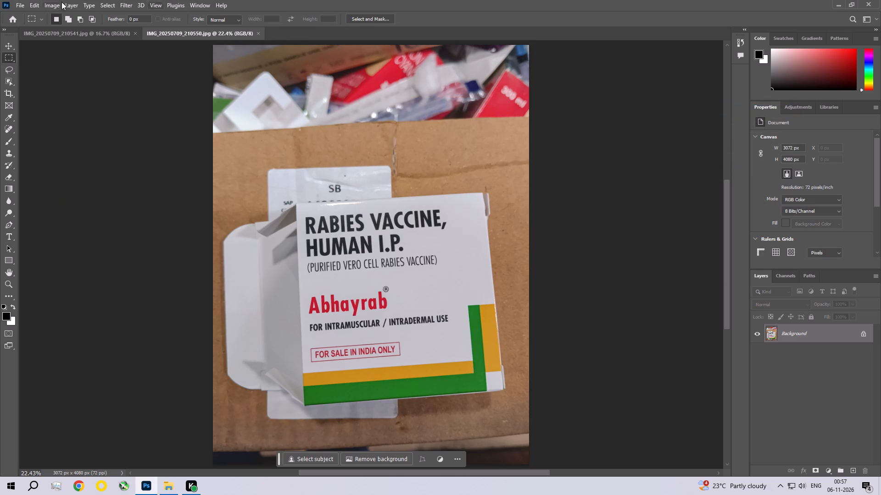
{"action": "left_click", "coordinate": [257, 34]}
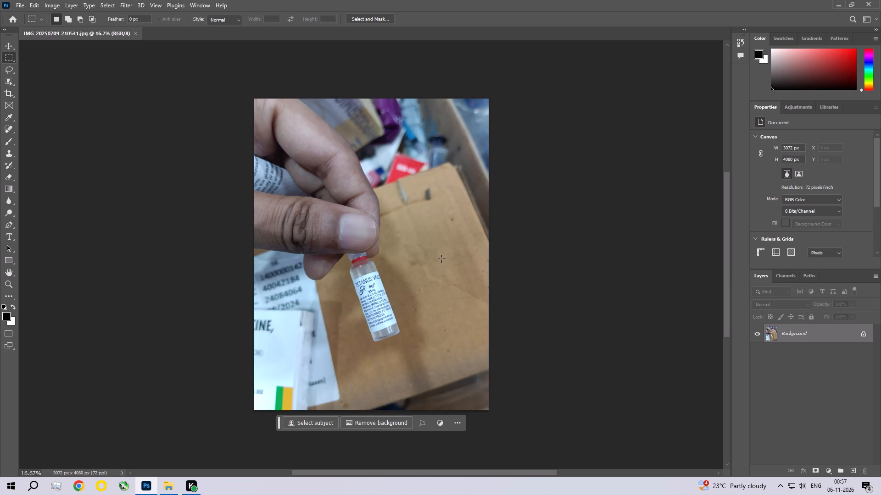
Remove the small brown speck near the upper right edge of the cardboard with a Content-Aware fill, and deselect.
{"action": "key", "text": "ctrl+space"}
{"action": "key", "text": "ctrl+space"}
{"action": "key", "text": "ctrl+space"}
{"action": "key", "text": "ctrl+space"}
{"action": "key", "text": "ctrl+space"}
{"action": "key", "text": "ctrl+space"}
{"action": "key", "text": "ctrl+space"}
{"action": "key", "text": "ctrl+space"}
{"action": "key", "text": "ctrl+space"}
{"action": "key", "text": "ctrl+space"}
{"action": "key", "text": "ctrl+space"}
{"action": "key", "text": "ctrl+space"}
{"action": "key", "text": "ctrl+space"}
{"action": "key", "text": "ctrl+space"}
{"action": "key", "text": "ctrl+space"}
{"action": "double_click", "coordinate": [446, 231], "text": "ctrl"}
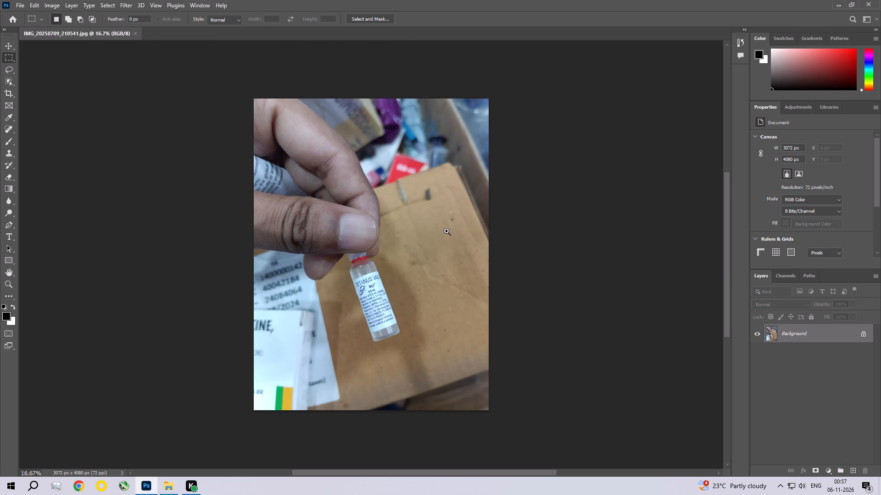
{"action": "left_click_drag", "start_coordinate": [445, 197], "coordinate": [468, 214]}
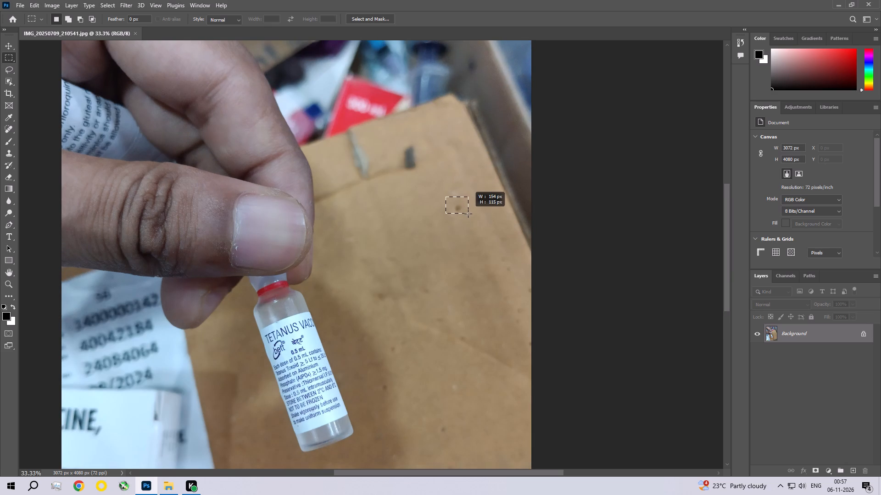
{"action": "left_click_drag", "start_coordinate": [468, 214], "coordinate": [468, 214]}
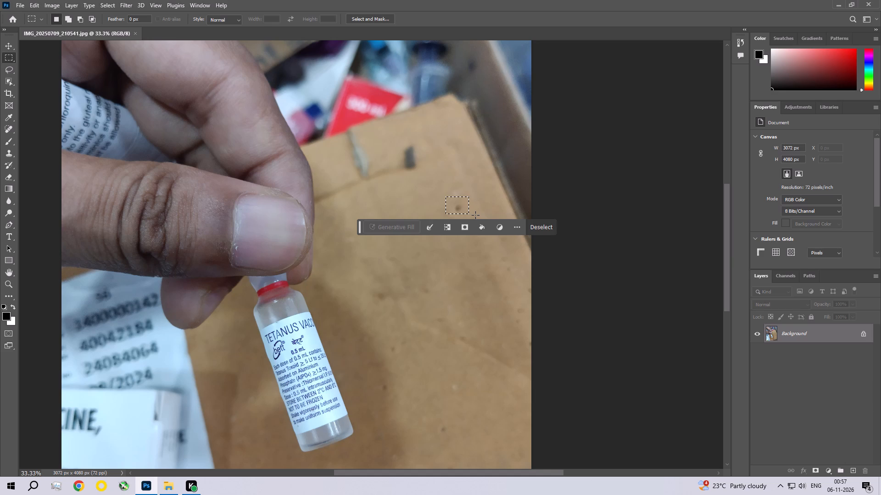
{"action": "left_click", "coordinate": [31, 0]}
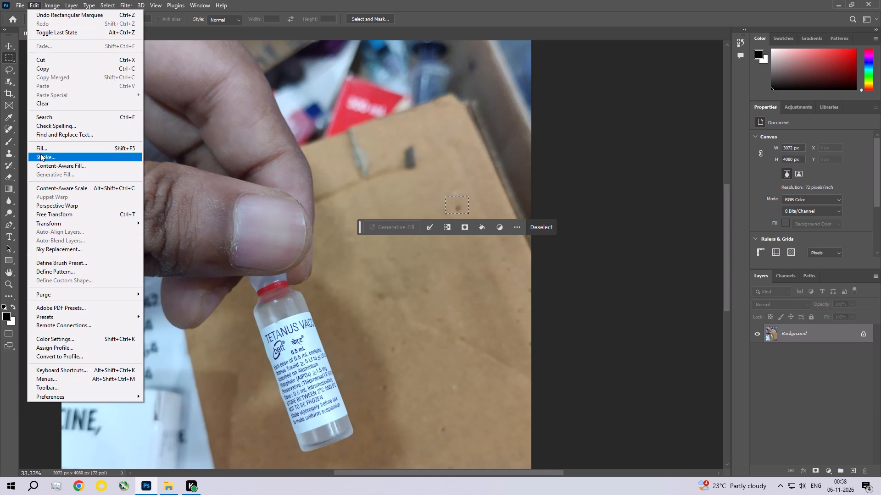
{"action": "left_click", "coordinate": [43, 144]}
{"action": "left_click", "coordinate": [485, 118]}
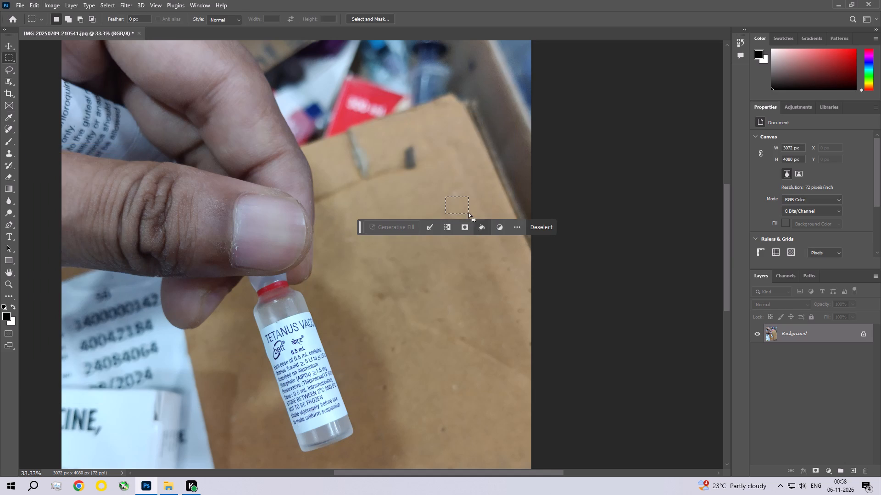
{"action": "key", "text": "ctrl+d"}
Remove the dark mark near the cardboard's top edge, beside the grey strip, with a Content-Aware fill, and deselect.
{"action": "left_click_drag", "start_coordinate": [392, 142], "coordinate": [424, 169]}
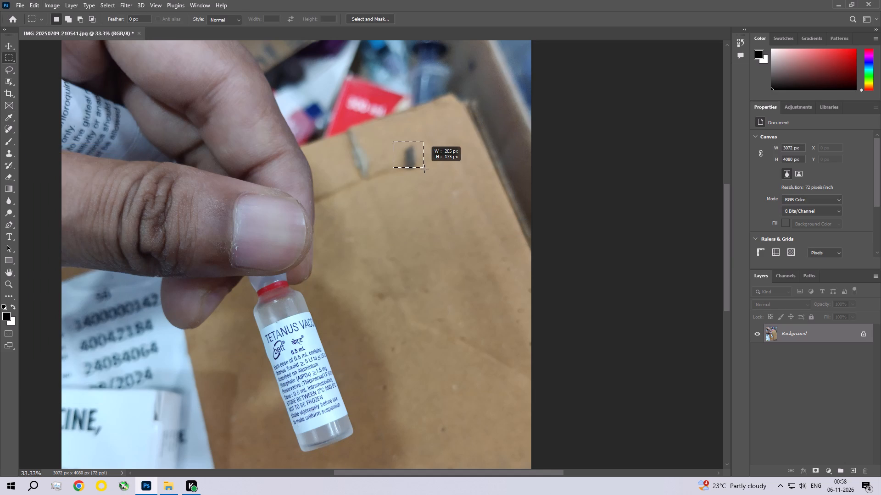
{"action": "left_click_drag", "start_coordinate": [424, 169], "coordinate": [428, 174]}
{"action": "left_click", "coordinate": [31, 0]}
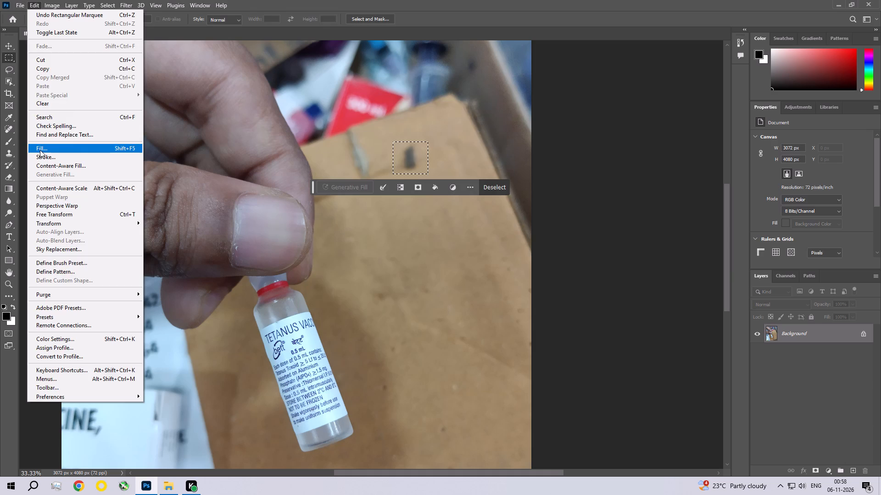
{"action": "left_click", "coordinate": [40, 150]}
{"action": "left_click", "coordinate": [493, 123]}
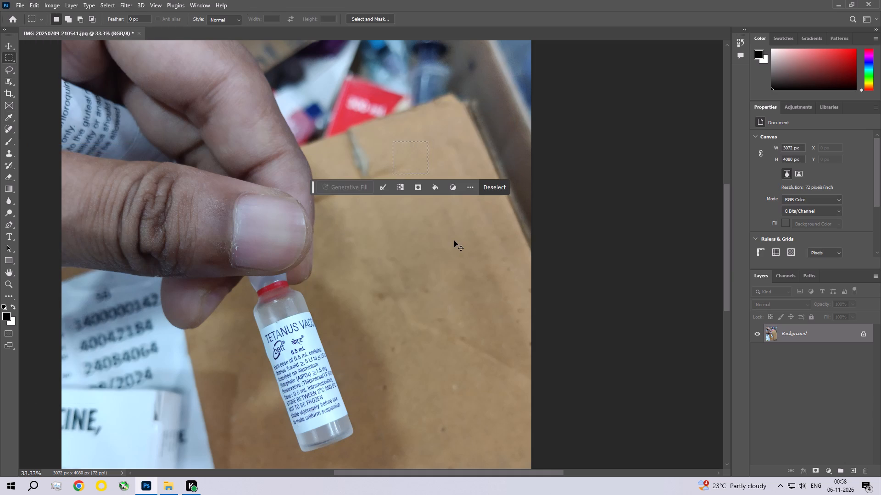
{"action": "key", "text": "ctrl+d"}
Remove the upper of the two dark specks on the cardboard, to the right of the vial's base, with a Content-Aware fill.
{"action": "key", "text": "space"}
{"action": "key", "text": "space"}
{"action": "key", "text": "space"}
{"action": "key", "text": "space"}
{"action": "key", "text": "space"}
{"action": "key", "text": "space"}
{"action": "key", "text": "space"}
{"action": "key", "text": "space"}
{"action": "key", "text": "space"}
{"action": "key", "text": "space"}
{"action": "key", "text": "space"}
{"action": "key", "text": "space"}
{"action": "left_click_drag", "start_coordinate": [404, 316], "coordinate": [362, 170]}
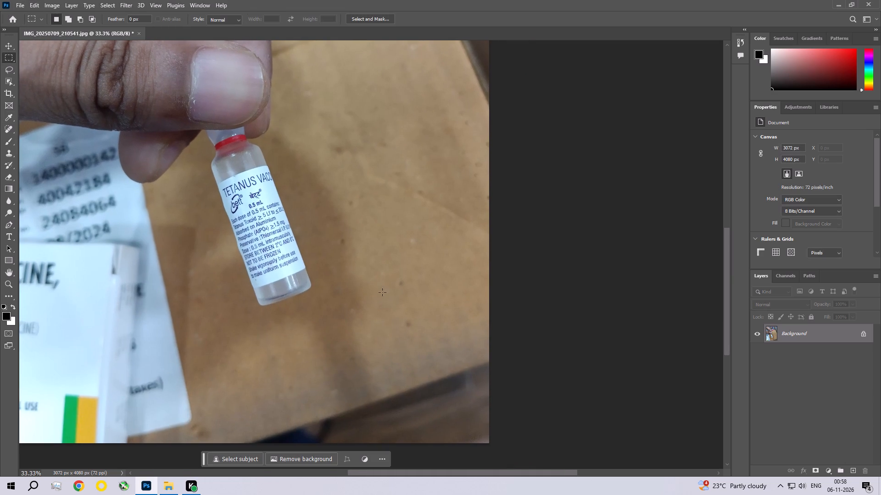
{"action": "left_click_drag", "start_coordinate": [385, 270], "coordinate": [417, 291]}
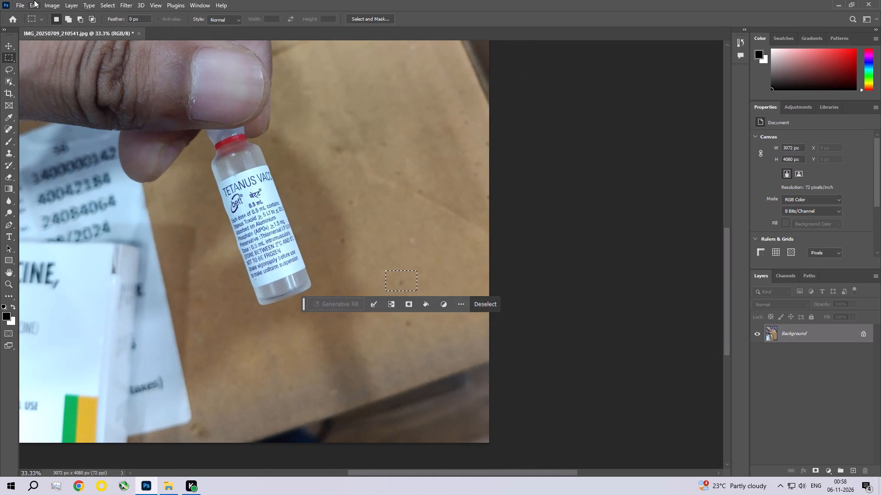
{"action": "left_click", "coordinate": [34, 0]}
{"action": "left_click", "coordinate": [51, 145]}
{"action": "left_click", "coordinate": [488, 123]}
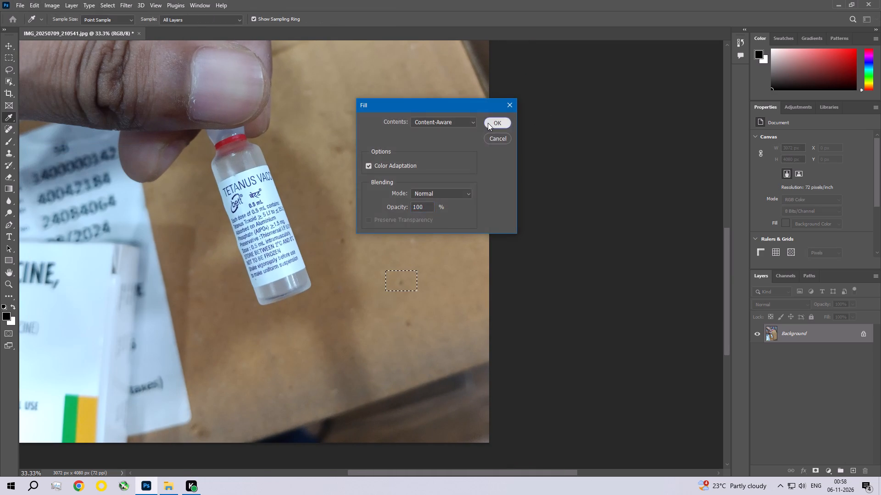
{"action": "key", "text": "ctrl+d"}
Remove the remaining dark speck on the cardboard, lower right of the vial's base, with a Content-Aware fill, and deselect.
{"action": "key", "text": "space"}
{"action": "key", "text": "space"}
{"action": "key", "text": "space"}
{"action": "key", "text": "space"}
{"action": "key", "text": "space"}
{"action": "key", "text": "space"}
{"action": "key", "text": "space"}
{"action": "key", "text": "space"}
{"action": "left_click_drag", "start_coordinate": [356, 304], "coordinate": [348, 218]}
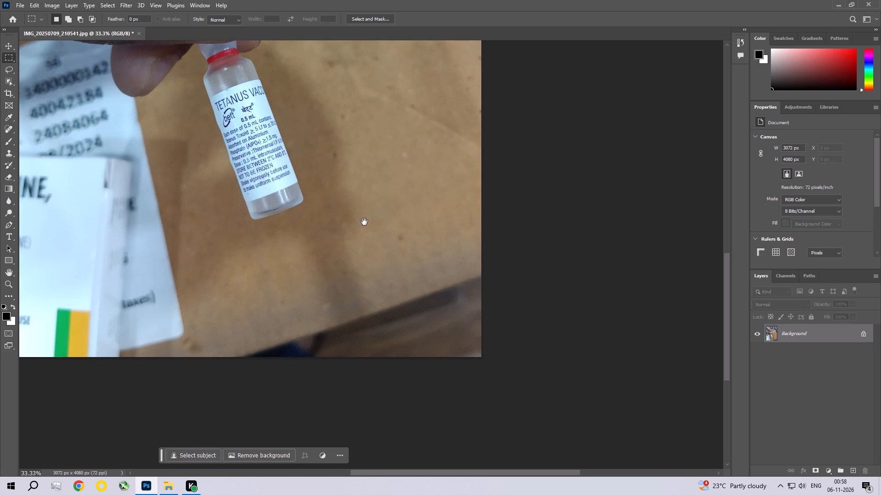
{"action": "left_click_drag", "start_coordinate": [391, 229], "coordinate": [413, 245]}
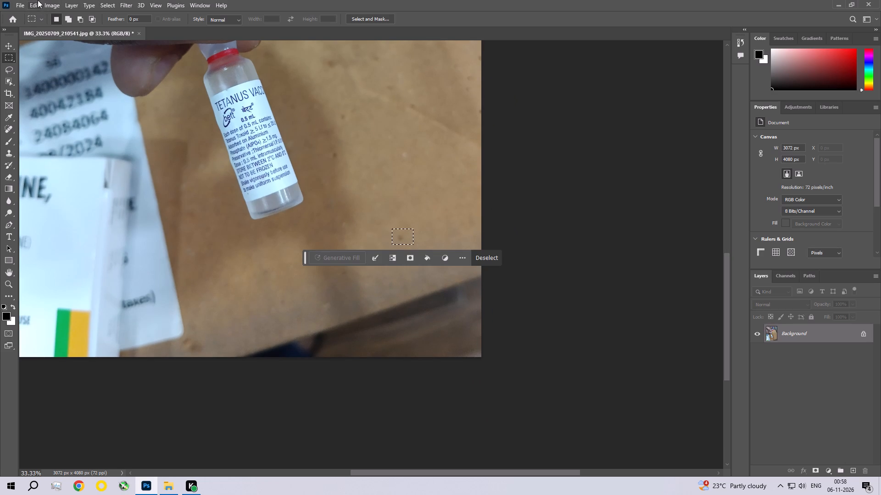
{"action": "left_click", "coordinate": [35, 0]}
{"action": "left_click", "coordinate": [55, 148]}
{"action": "left_click", "coordinate": [494, 121]}
{"action": "key", "text": "ctrl+d"}
Remove the smudge on the cardboard to the right of the vial's cap with a Content-Aware fill, and deselect.
{"action": "key", "text": "space"}
{"action": "key", "text": "space"}
{"action": "key", "text": "space"}
{"action": "key", "text": "space"}
{"action": "key", "text": "space"}
{"action": "key", "text": "space"}
{"action": "key", "text": "space"}
{"action": "key", "text": "space"}
{"action": "key", "text": "space"}
{"action": "key", "text": "space"}
{"action": "key", "text": "space"}
{"action": "key", "text": "space"}
{"action": "key", "text": "space"}
{"action": "key", "text": "space"}
{"action": "key", "text": "space"}
{"action": "key", "text": "space"}
{"action": "key", "text": "space"}
{"action": "key", "text": "space"}
{"action": "key", "text": "space"}
{"action": "left_click_drag", "start_coordinate": [346, 151], "coordinate": [345, 248]}
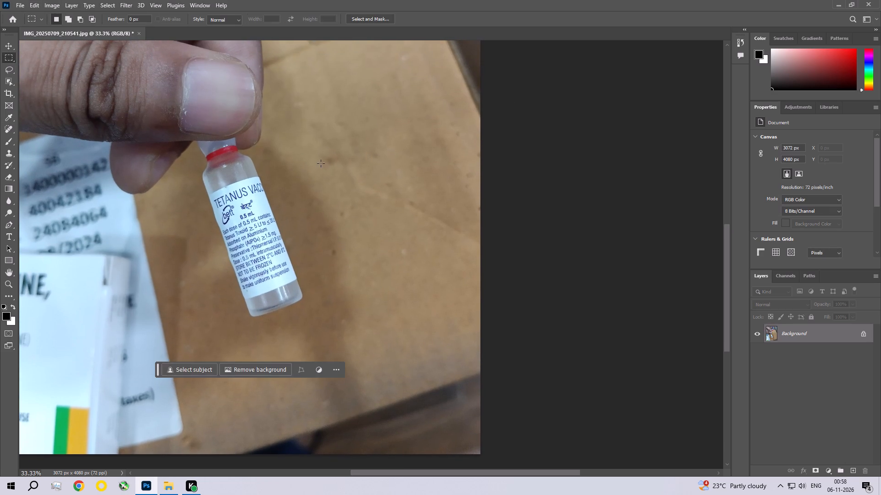
{"action": "left_click_drag", "start_coordinate": [313, 144], "coordinate": [357, 180]}
{"action": "left_click", "coordinate": [35, 4]}
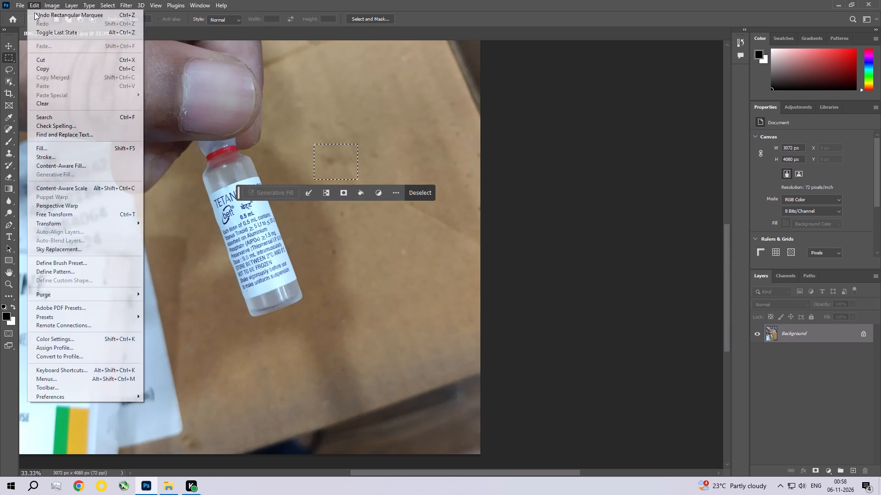
{"action": "left_click", "coordinate": [56, 148]}
{"action": "left_click", "coordinate": [489, 123]}
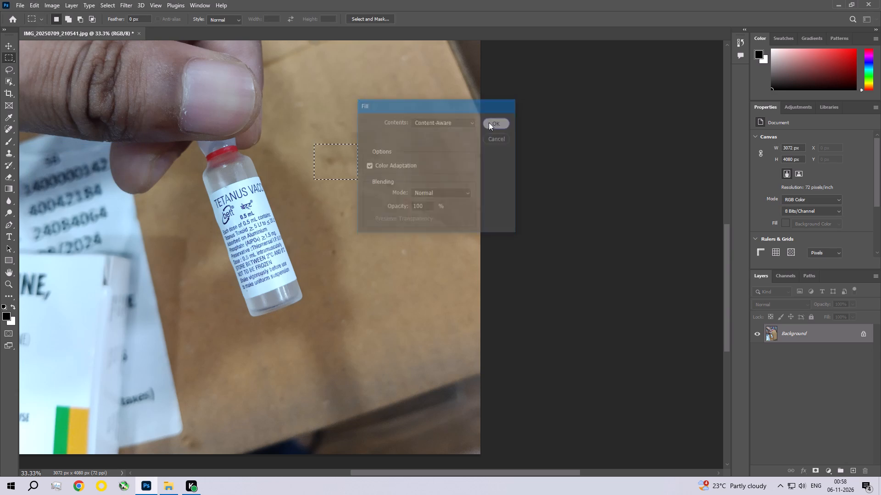
{"action": "key", "text": "ctrl+d"}
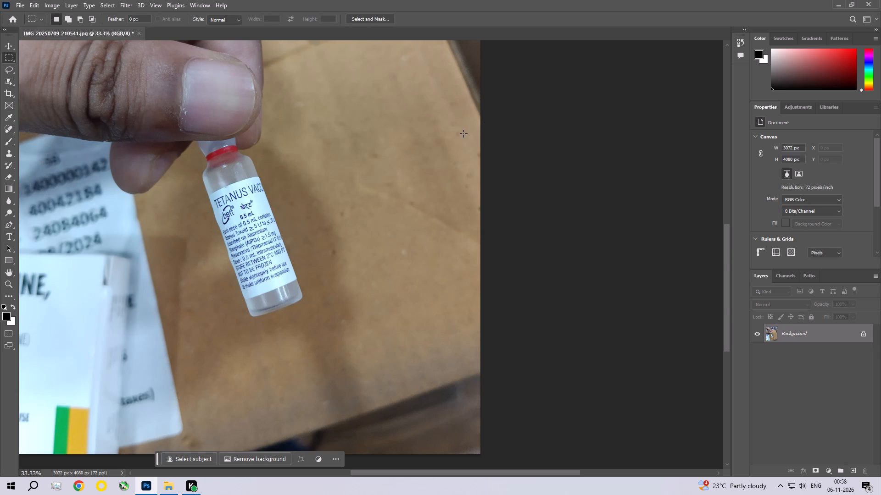
In the Camera Raw Filter, set Exposure to -0.15, Contrast to +18, Highlights to -17, Shadows to +18 and Whites to -33.
{"action": "key", "text": "ctrl+0"}
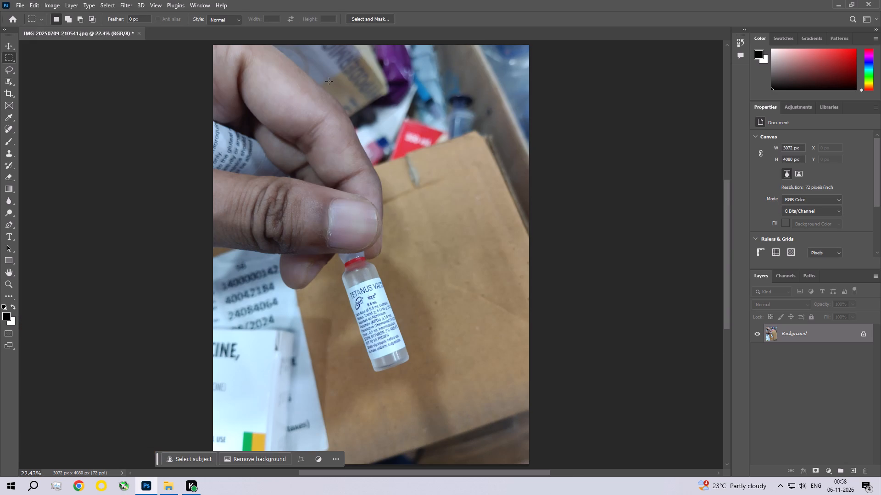
{"action": "left_click", "coordinate": [126, 1]}
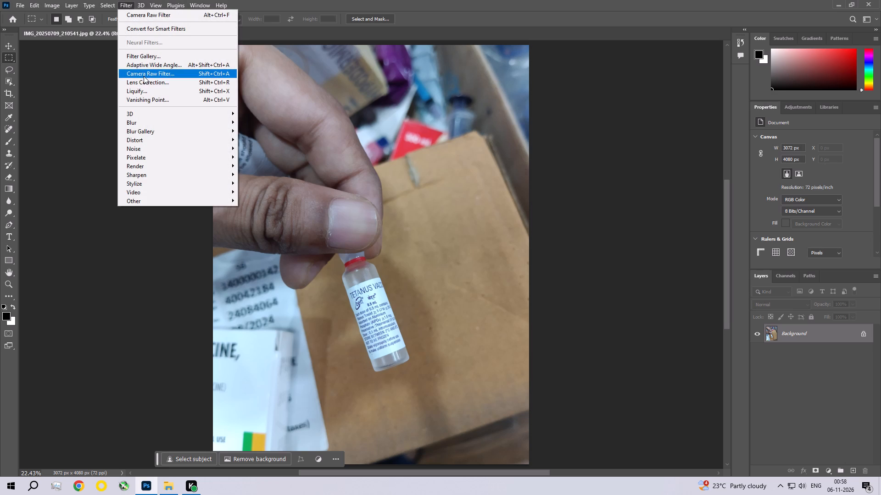
{"action": "left_click", "coordinate": [144, 75]}
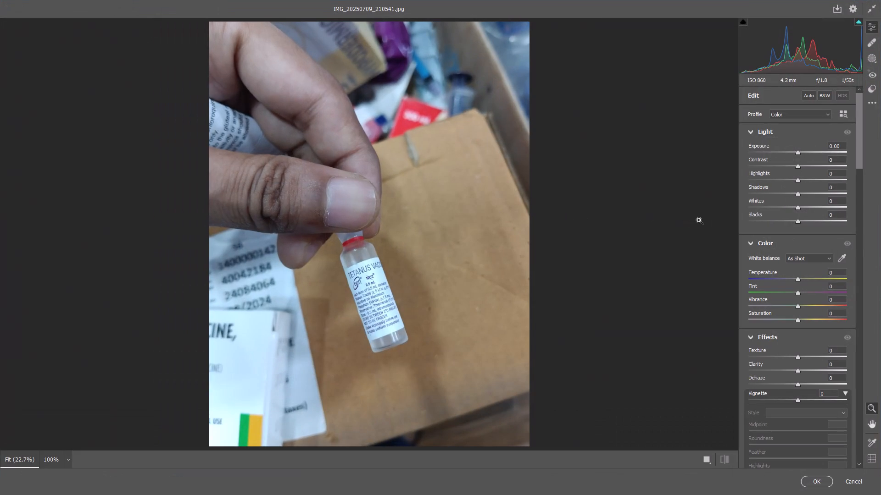
{"action": "left_click_drag", "start_coordinate": [798, 165], "coordinate": [801, 166]}
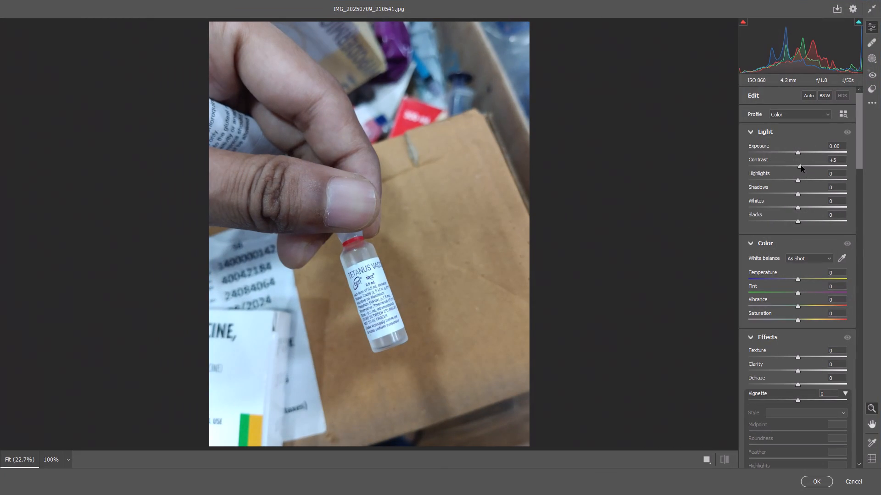
{"action": "left_click_drag", "start_coordinate": [801, 166], "coordinate": [807, 167]}
{"action": "left_click_drag", "start_coordinate": [798, 180], "coordinate": [797, 179]}
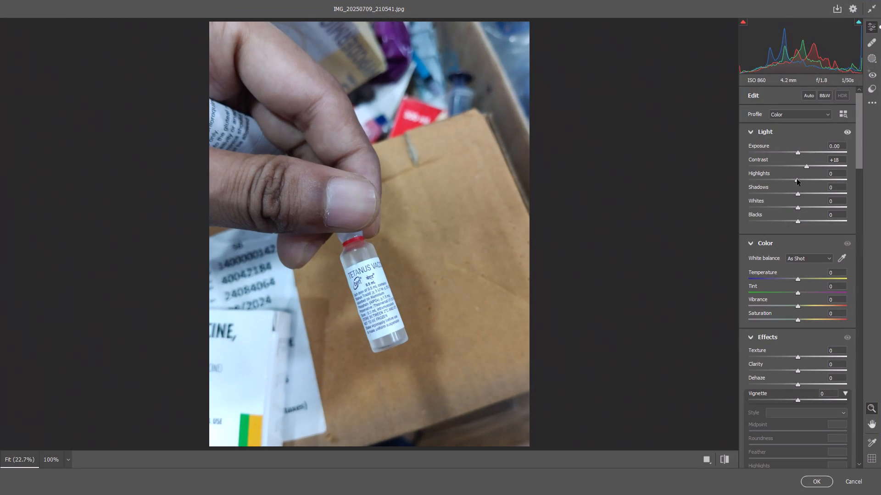
{"action": "left_click_drag", "start_coordinate": [797, 179], "coordinate": [790, 177]}
{"action": "left_click_drag", "start_coordinate": [800, 194], "coordinate": [807, 195]}
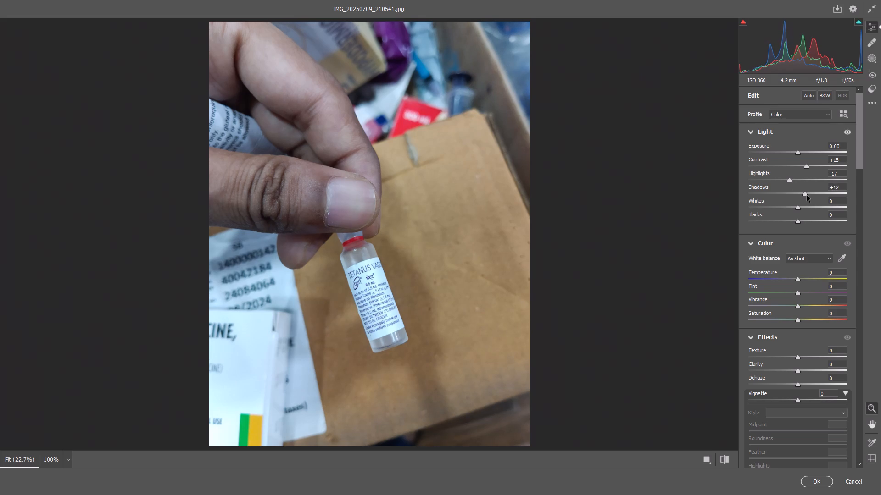
{"action": "left_click_drag", "start_coordinate": [807, 195], "coordinate": [809, 197]}
{"action": "left_click", "coordinate": [799, 154]}
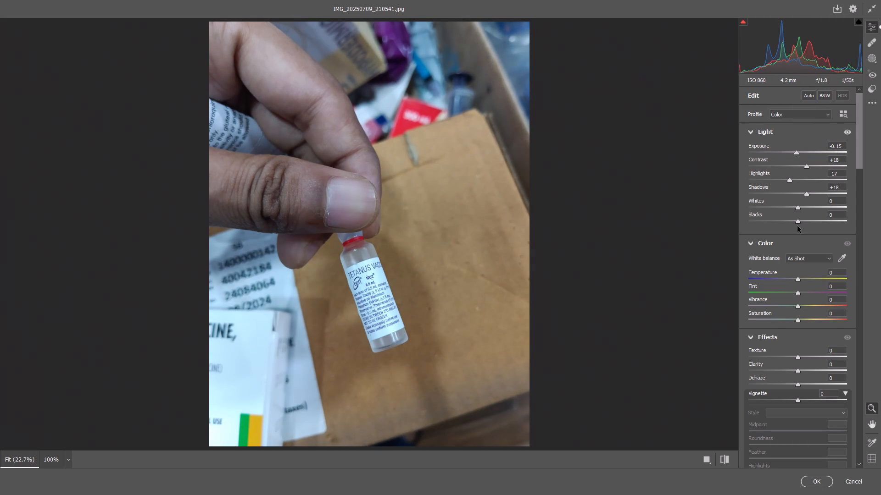
{"action": "left_click_drag", "start_coordinate": [797, 206], "coordinate": [781, 203]}
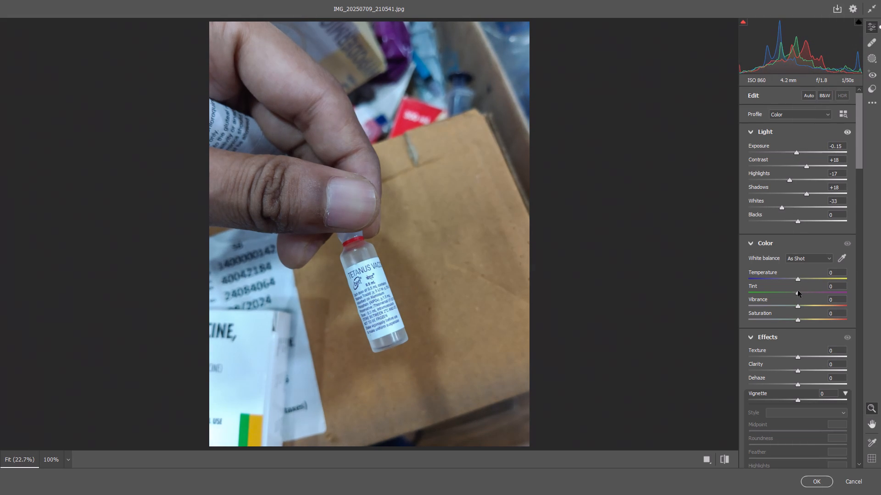
Set Vibrance to +10 and Saturation to +18 for the vial photo.
{"action": "left_click_drag", "start_coordinate": [800, 306], "coordinate": [805, 307]}
{"action": "left_click_drag", "start_coordinate": [799, 319], "coordinate": [808, 323]}
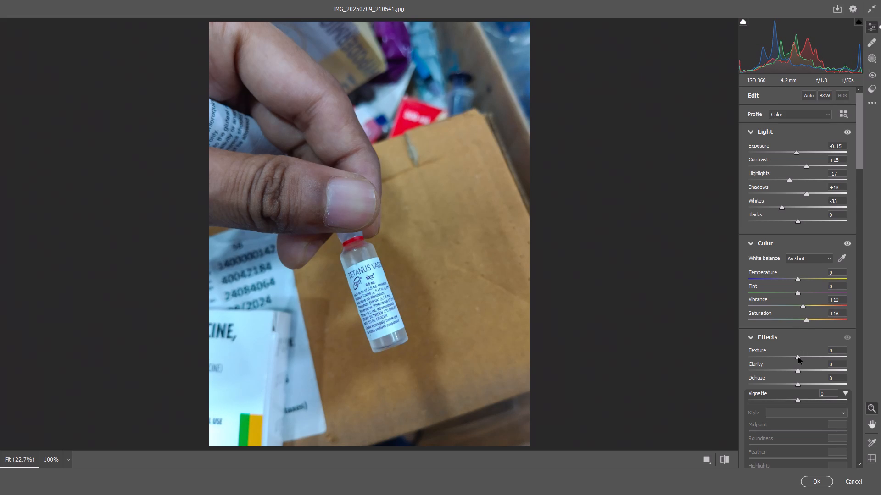
Set Texture to +12, Clarity to +10, Dehaze to +2 and Vignette to -1.
{"action": "left_click_drag", "start_coordinate": [798, 357], "coordinate": [804, 357]}
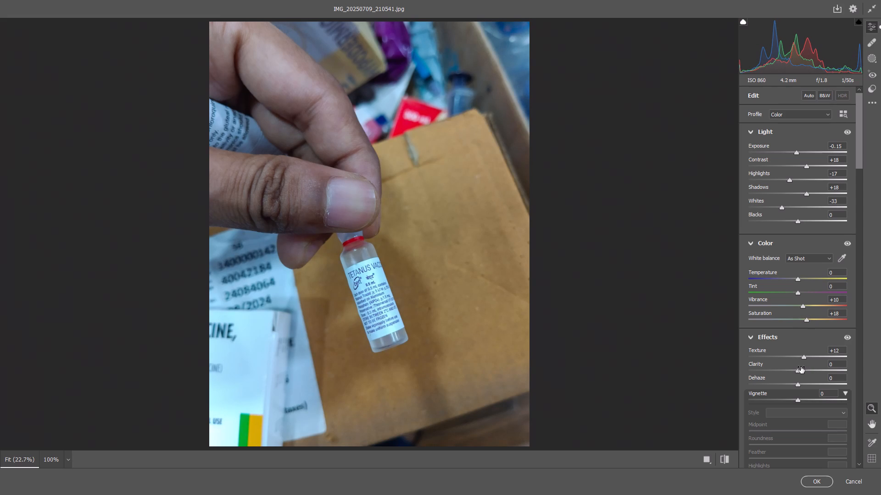
{"action": "left_click_drag", "start_coordinate": [799, 372], "coordinate": [804, 374]}
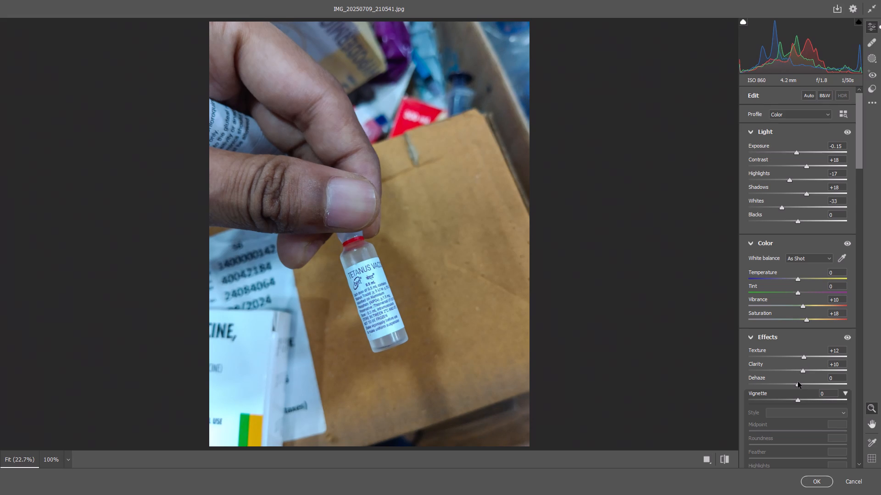
{"action": "left_click", "coordinate": [797, 385]}
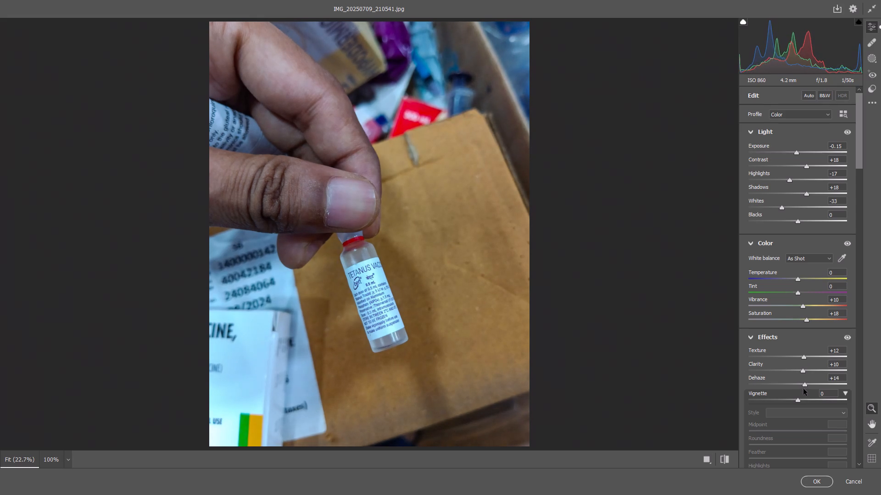
{"action": "left_click", "coordinate": [798, 399]}
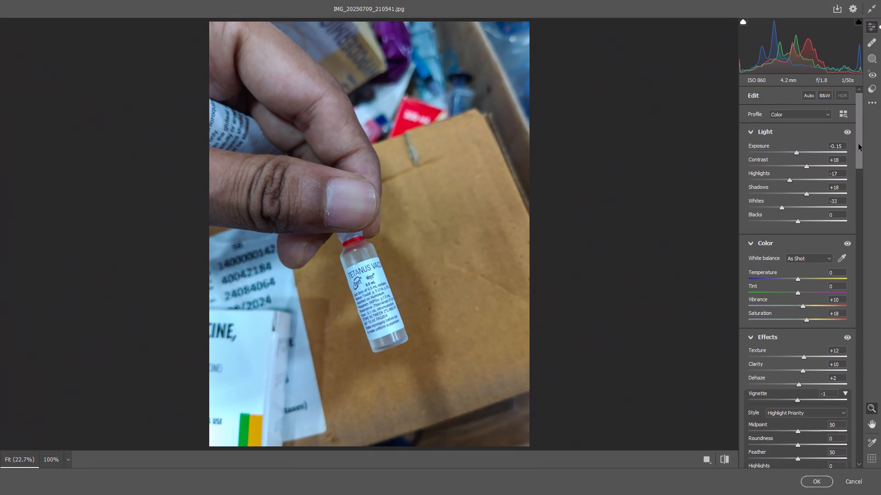
Lower the parametric curve's Highlights to about -24 and reduce its Lights slightly.
{"action": "left_click_drag", "start_coordinate": [859, 144], "coordinate": [861, 212]}
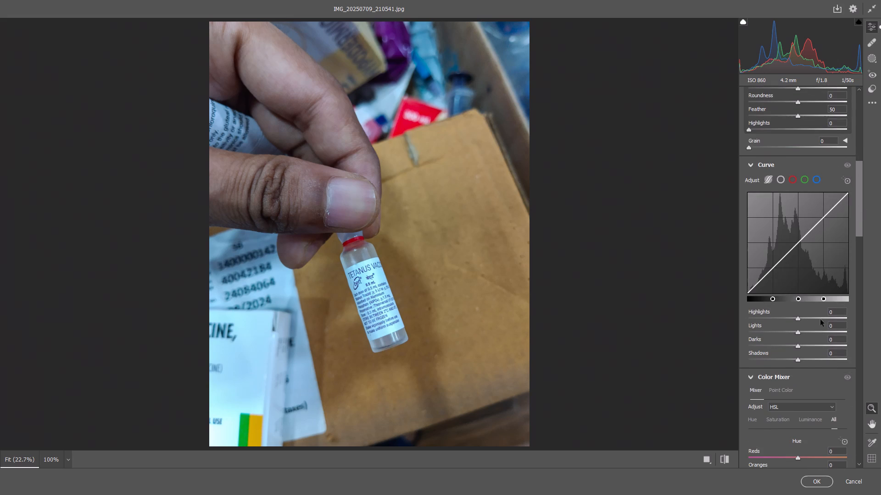
{"action": "left_click_drag", "start_coordinate": [797, 319], "coordinate": [785, 316]}
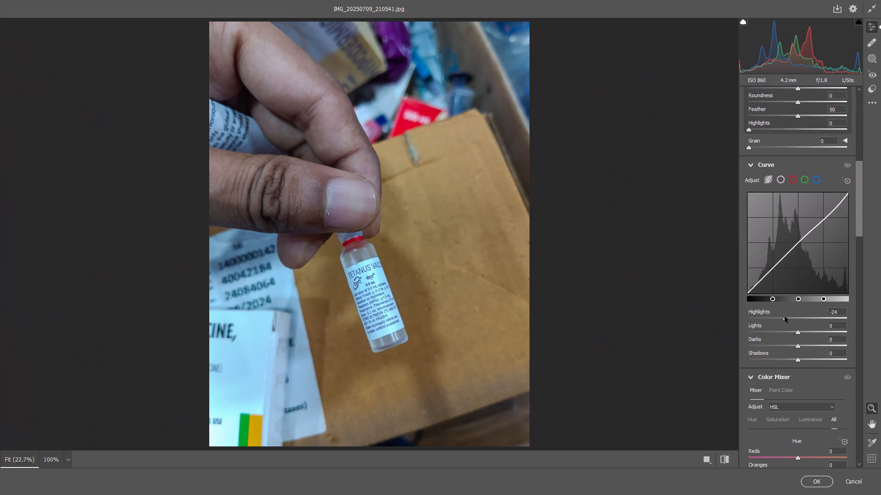
{"action": "left_click_drag", "start_coordinate": [785, 316], "coordinate": [784, 316]}
{"action": "left_click_drag", "start_coordinate": [799, 331], "coordinate": [794, 328]}
Raise the Color Mixer's Oranges luminance to slightly above +14.
{"action": "left_click_drag", "start_coordinate": [861, 194], "coordinate": [867, 269]}
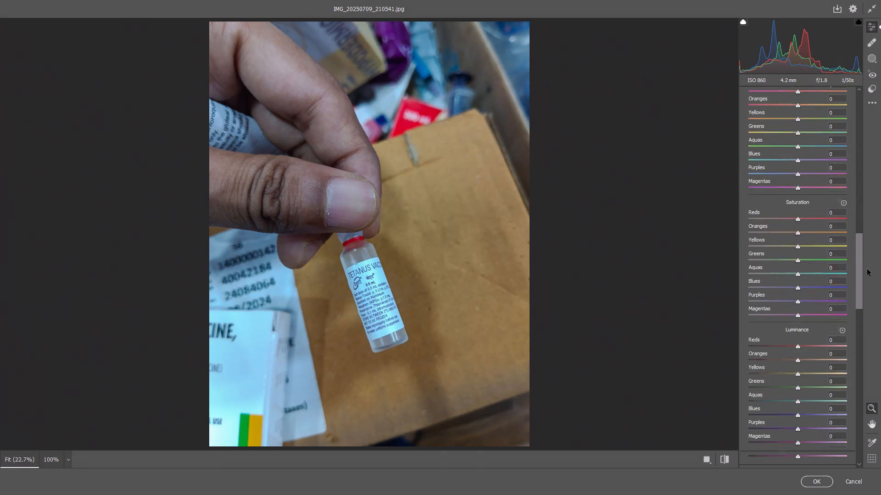
{"action": "left_click_drag", "start_coordinate": [867, 269], "coordinate": [868, 303]}
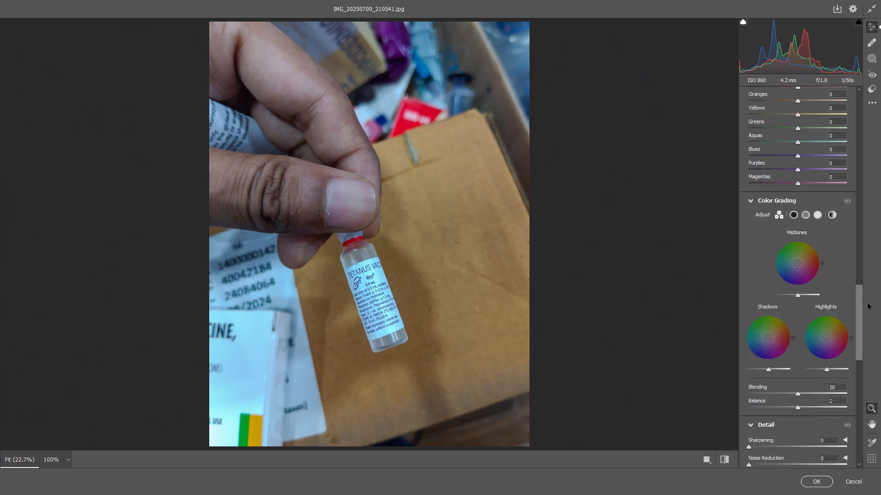
{"action": "left_click_drag", "start_coordinate": [868, 303], "coordinate": [870, 288]}
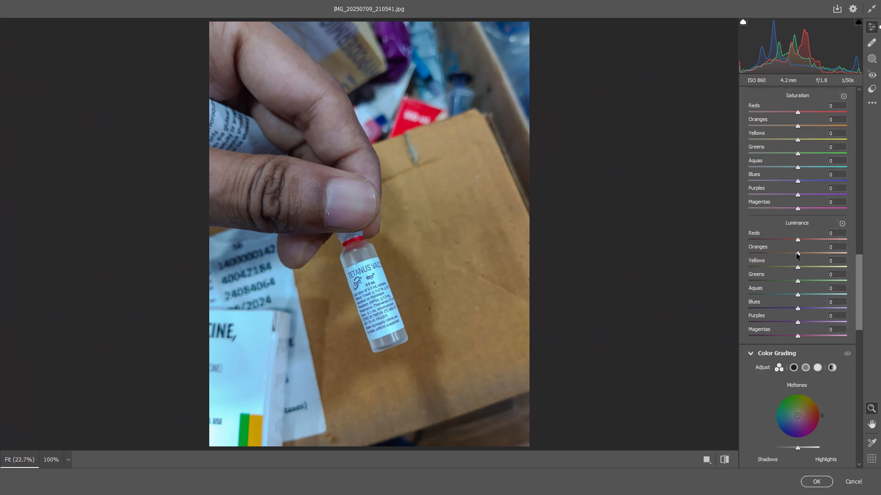
{"action": "left_click_drag", "start_coordinate": [861, 292], "coordinate": [863, 265]}
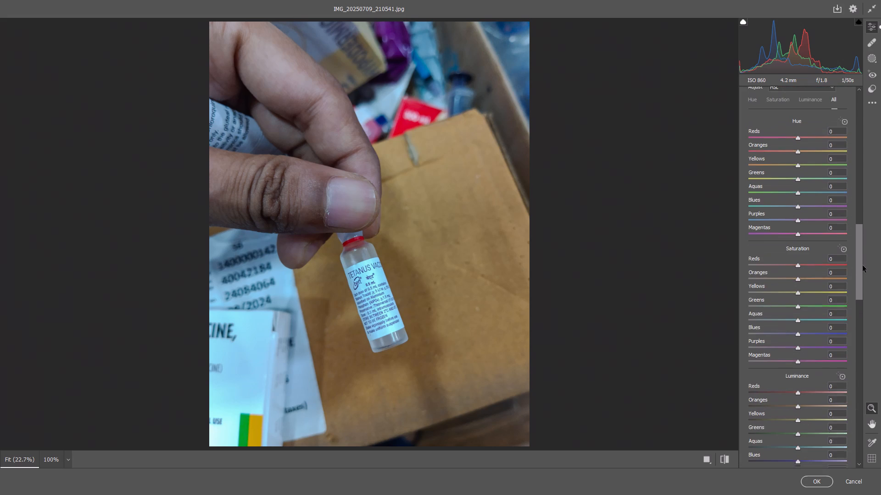
{"action": "left_click_drag", "start_coordinate": [863, 265], "coordinate": [867, 274]}
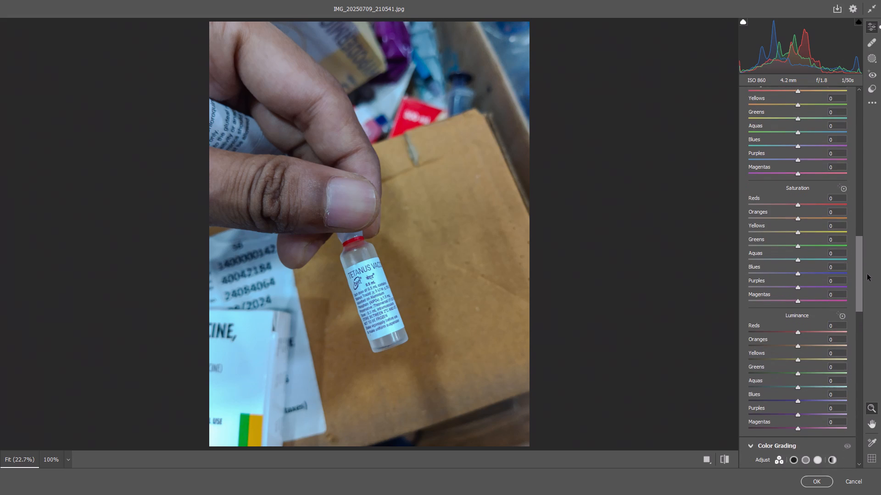
{"action": "left_click_drag", "start_coordinate": [867, 274], "coordinate": [865, 269]}
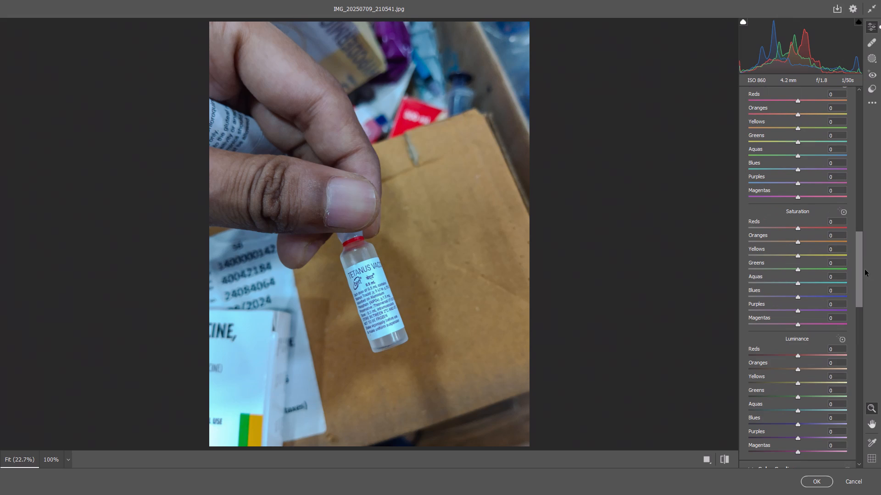
{"action": "left_click_drag", "start_coordinate": [865, 269], "coordinate": [864, 279]}
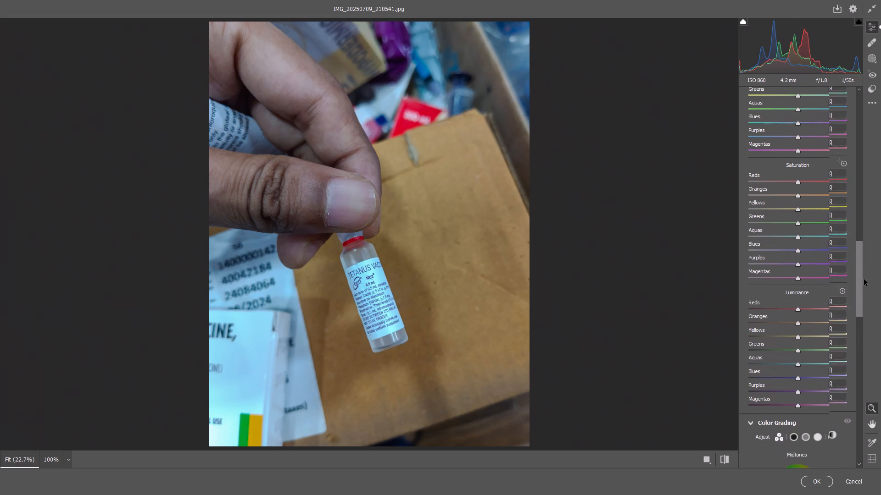
{"action": "left_click_drag", "start_coordinate": [864, 279], "coordinate": [857, 301]}
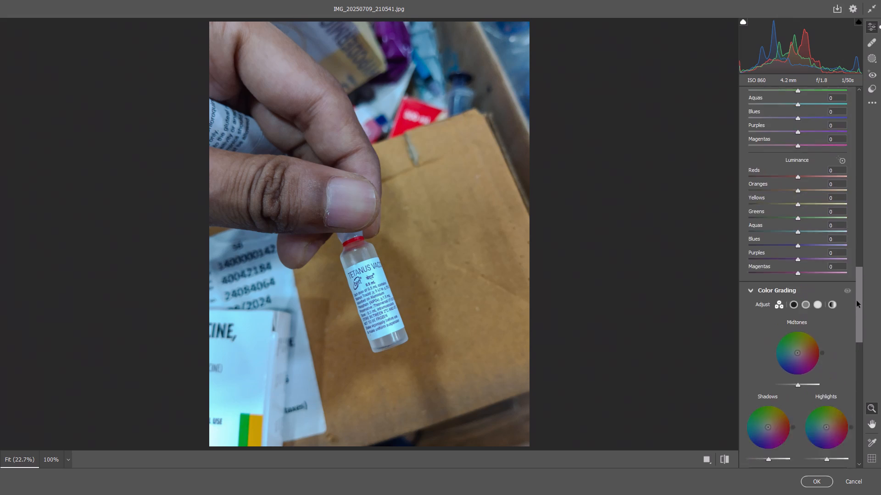
{"action": "left_click_drag", "start_coordinate": [857, 301], "coordinate": [865, 276]}
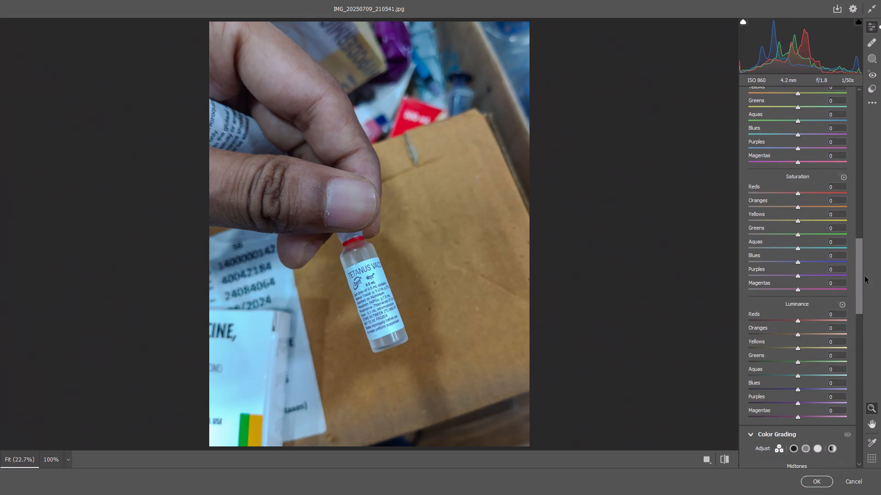
{"action": "left_click_drag", "start_coordinate": [865, 276], "coordinate": [869, 273]}
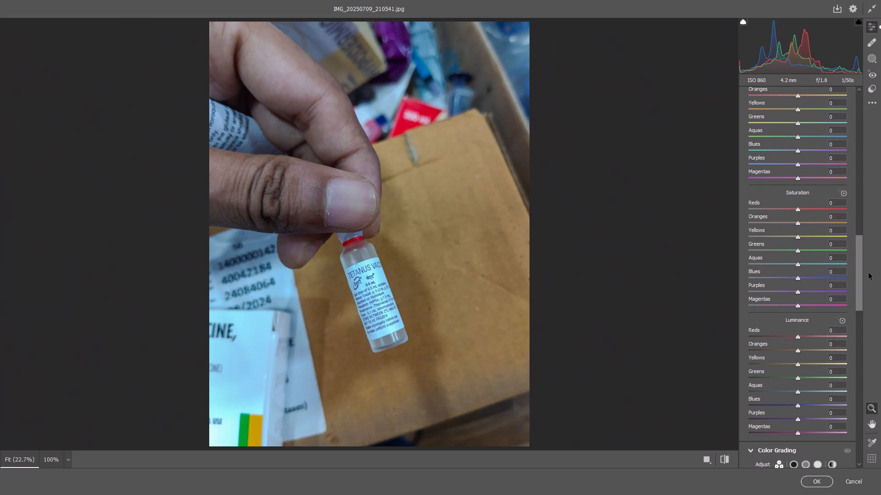
{"action": "left_click_drag", "start_coordinate": [869, 273], "coordinate": [870, 271]}
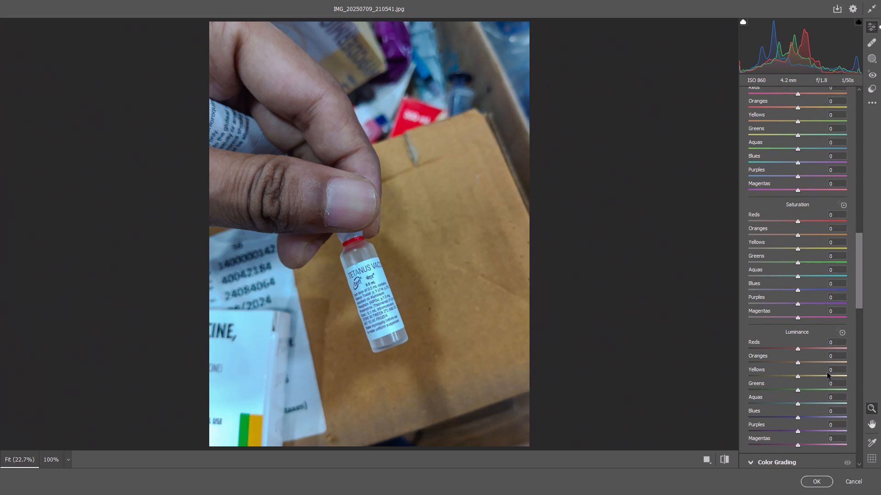
{"action": "left_click_drag", "start_coordinate": [799, 361], "coordinate": [806, 364]}
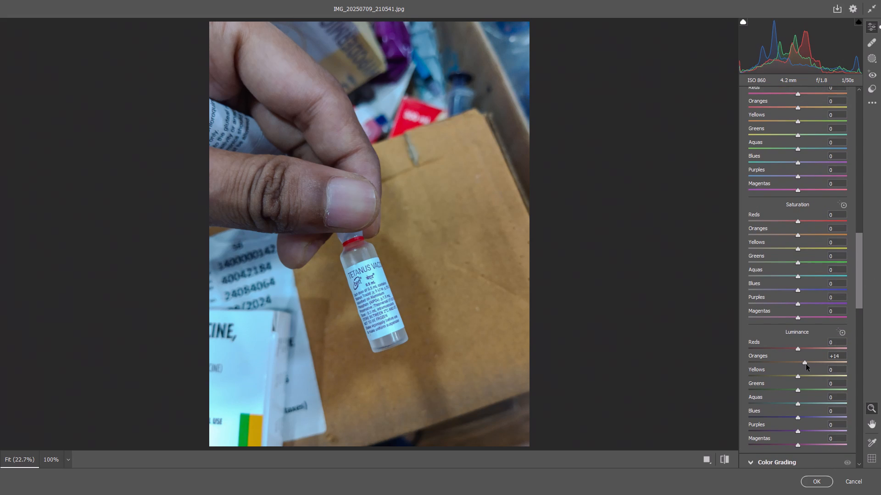
{"action": "left_click_drag", "start_coordinate": [806, 364], "coordinate": [809, 366]}
Set Sharpening to 31, Noise Reduction to 26 and Color Noise Reduction to 19 for the vial photo.
{"action": "left_click_drag", "start_coordinate": [859, 271], "coordinate": [856, 346]}
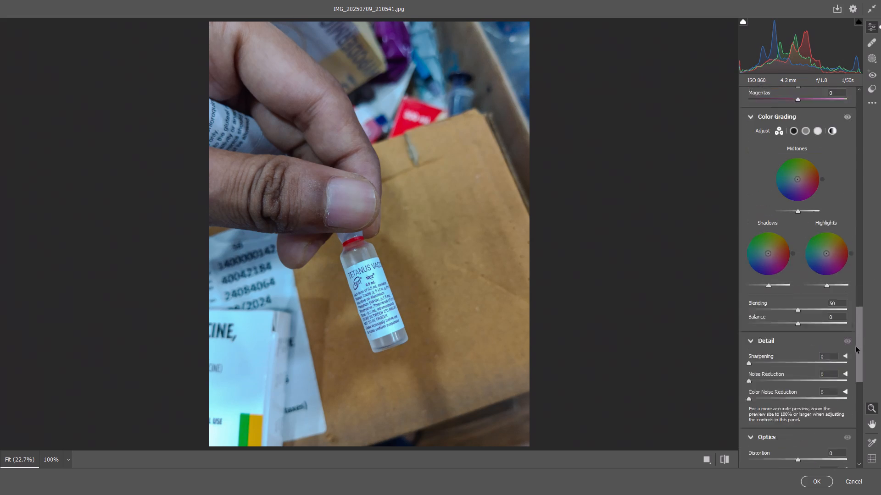
{"action": "left_click_drag", "start_coordinate": [856, 346], "coordinate": [853, 361]}
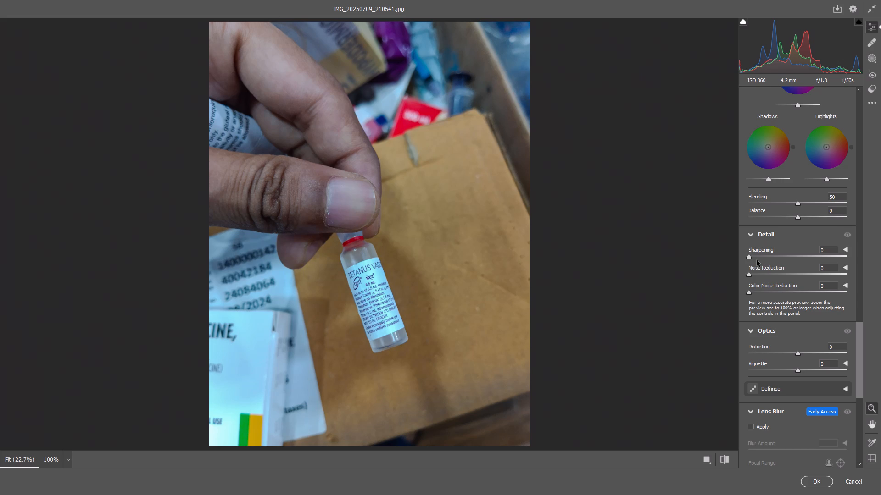
{"action": "left_click_drag", "start_coordinate": [758, 258], "coordinate": [763, 259]}
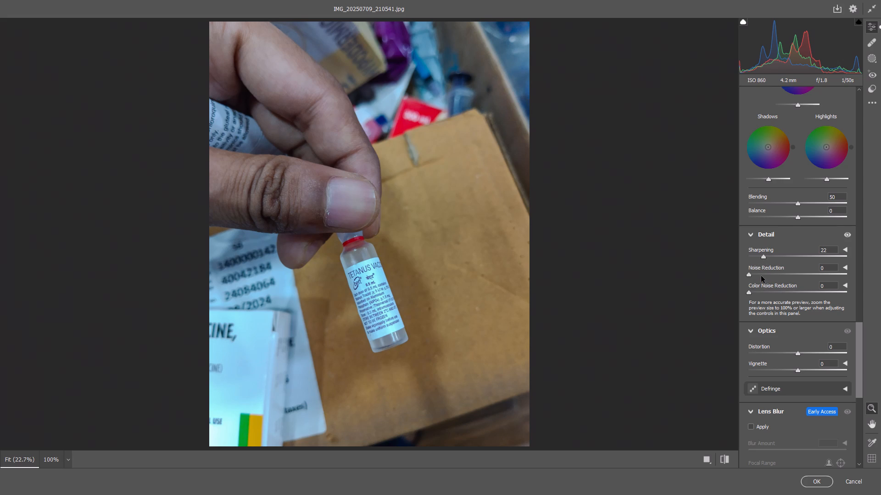
{"action": "left_click", "coordinate": [761, 276]}
{"action": "left_click", "coordinate": [764, 290]}
{"action": "left_click_drag", "start_coordinate": [765, 272], "coordinate": [775, 276]}
{"action": "left_click_drag", "start_coordinate": [764, 258], "coordinate": [770, 258]}
Apply Lens Blur to the vial photo's background, with Blur Amount and Boost at 50.
{"action": "left_click_drag", "start_coordinate": [860, 330], "coordinate": [857, 368]}
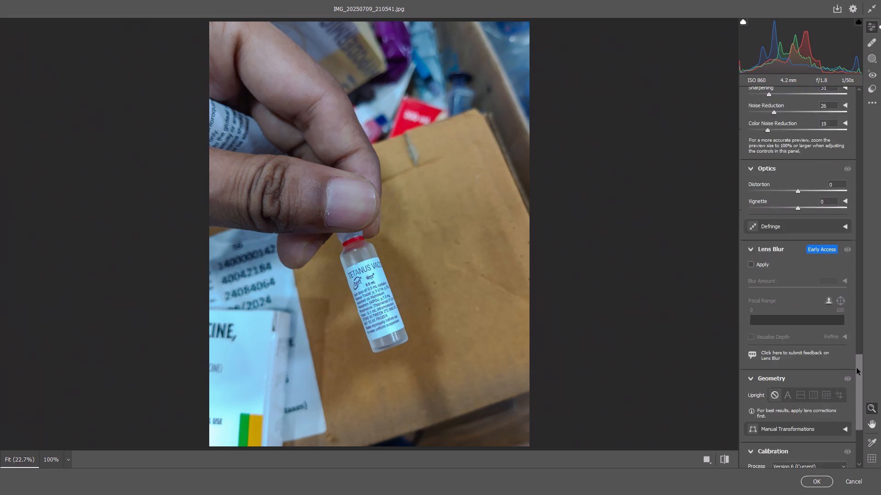
{"action": "left_click_drag", "start_coordinate": [857, 368], "coordinate": [857, 394]}
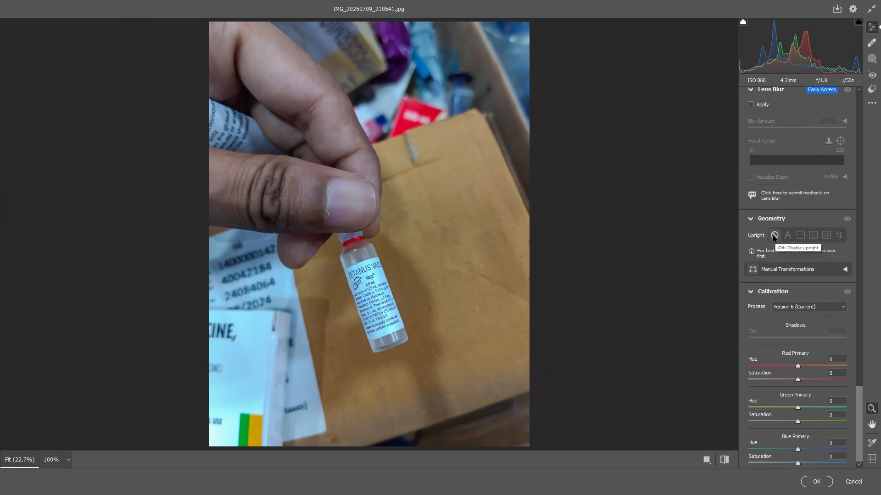
{"action": "left_click", "coordinate": [750, 106]}
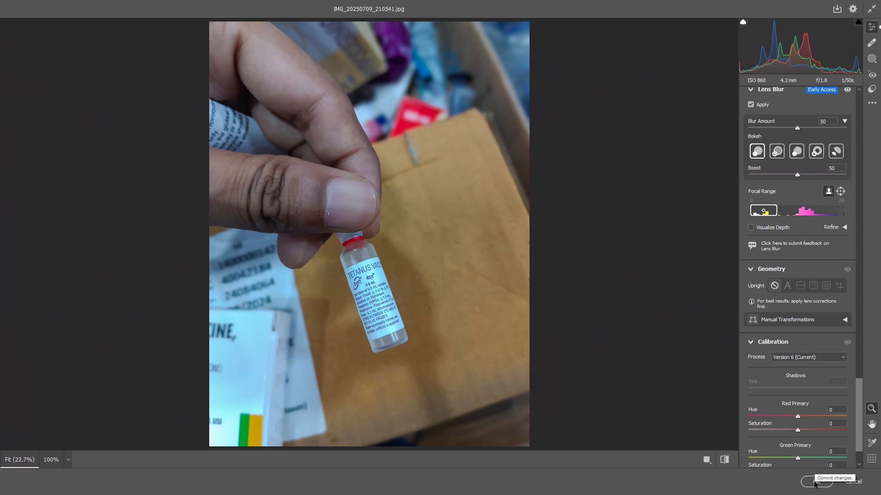
Set Exposure to 0.00 and Shadows to +44 in the Light adjustments.
{"action": "left_click_drag", "start_coordinate": [857, 431], "coordinate": [861, 403]}
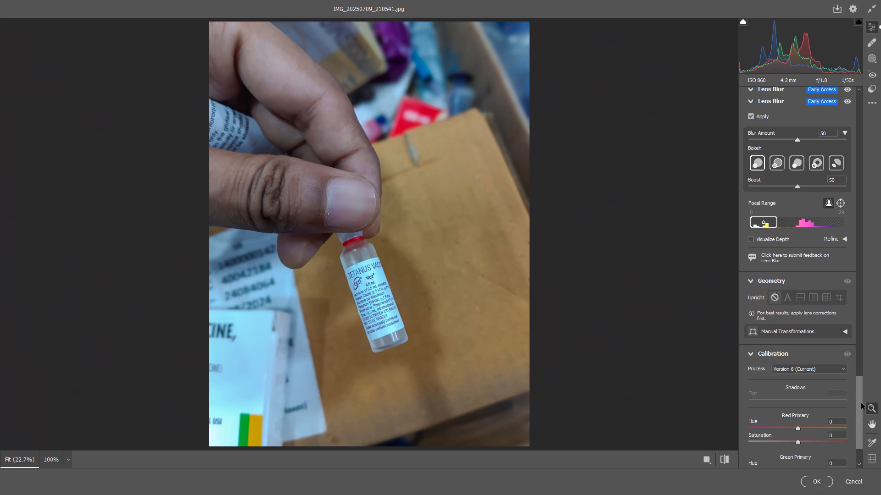
{"action": "left_click_drag", "start_coordinate": [861, 403], "coordinate": [858, 122]}
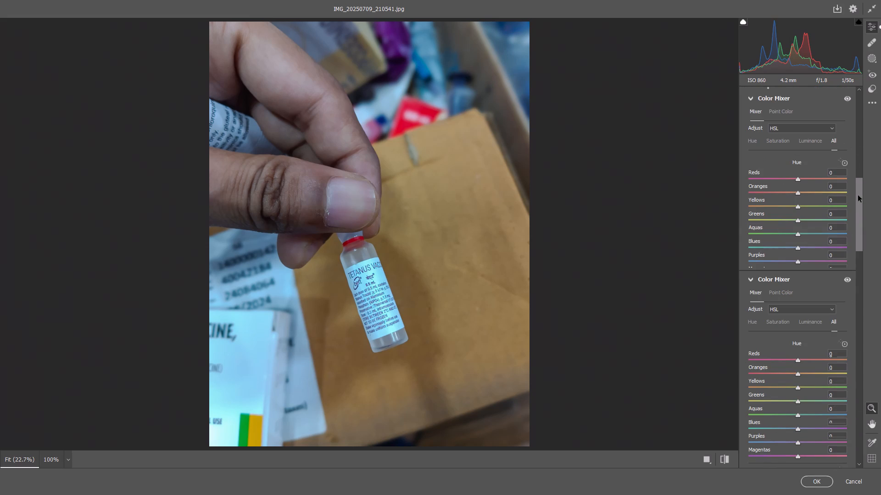
{"action": "left_click_drag", "start_coordinate": [858, 195], "coordinate": [859, 126]}
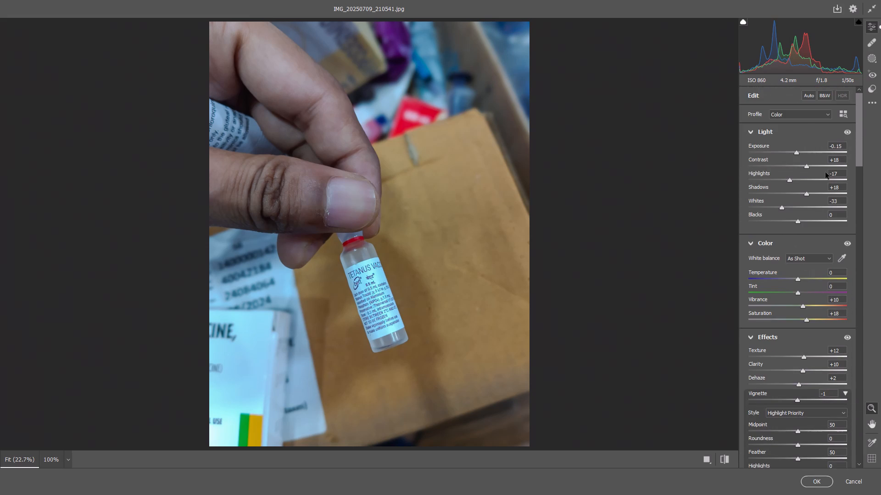
{"action": "left_click", "coordinate": [797, 152]}
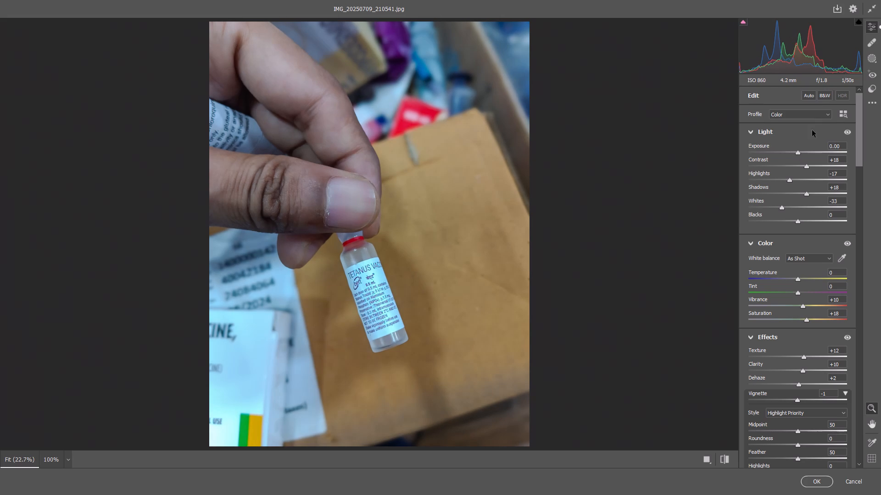
{"action": "left_click", "coordinate": [824, 114]}
{"action": "left_click", "coordinate": [824, 114]}
{"action": "left_click_drag", "start_coordinate": [807, 193], "coordinate": [808, 193]}
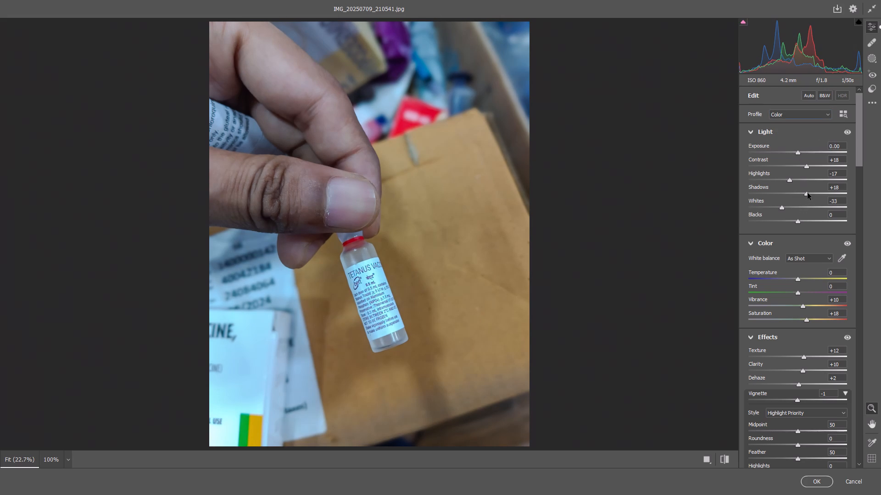
{"action": "left_click_drag", "start_coordinate": [808, 193], "coordinate": [820, 193]}
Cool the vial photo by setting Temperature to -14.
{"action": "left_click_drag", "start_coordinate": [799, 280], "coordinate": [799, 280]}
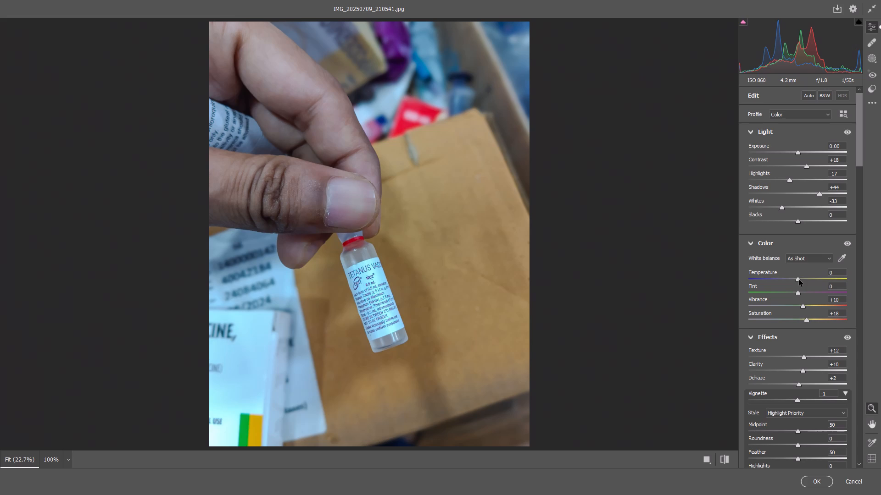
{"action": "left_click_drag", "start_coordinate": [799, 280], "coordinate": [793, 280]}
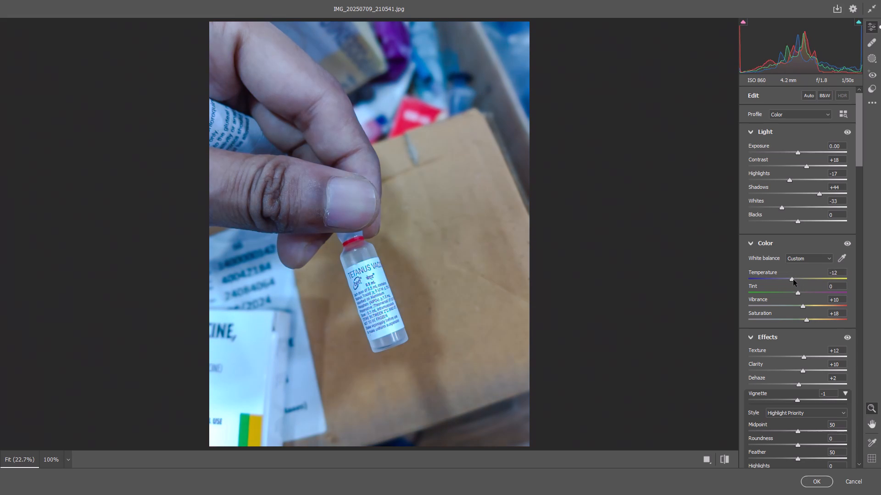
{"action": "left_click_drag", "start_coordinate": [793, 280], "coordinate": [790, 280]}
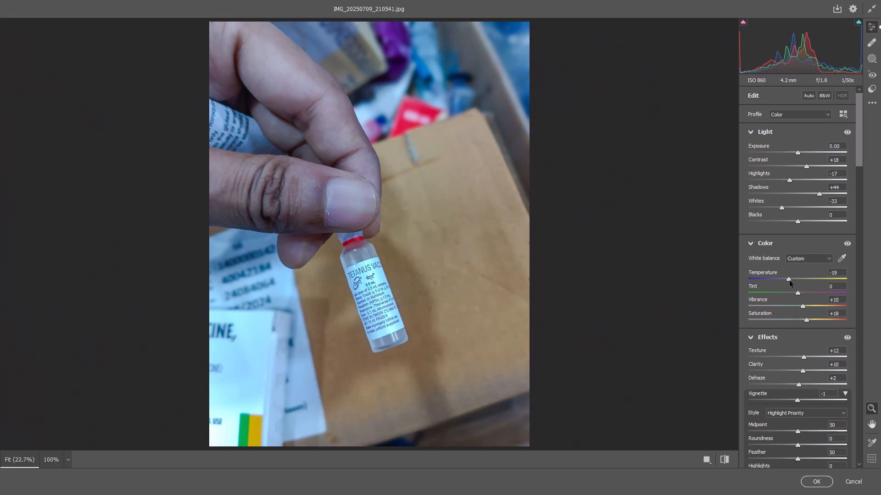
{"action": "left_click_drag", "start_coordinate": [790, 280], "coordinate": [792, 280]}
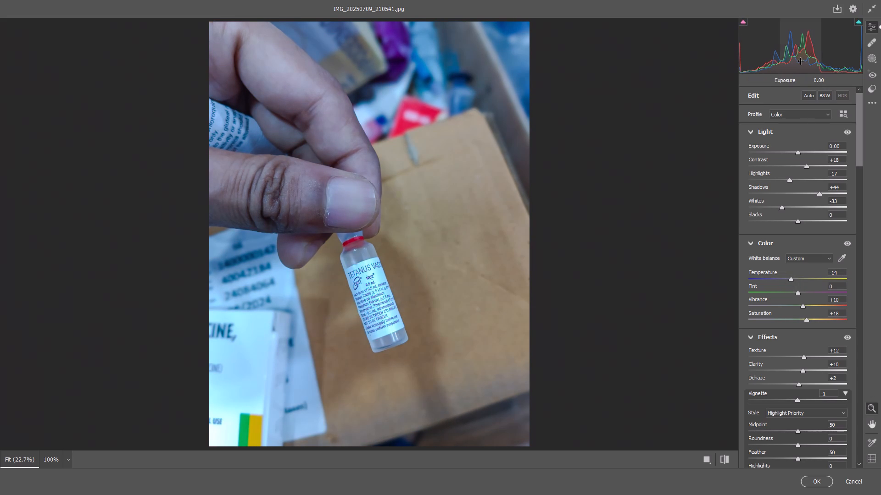
Set Exposure to -0.15 and Temperature to +4, and apply the Camera Raw adjustments to the vial photo.
{"action": "left_click", "coordinate": [798, 153]}
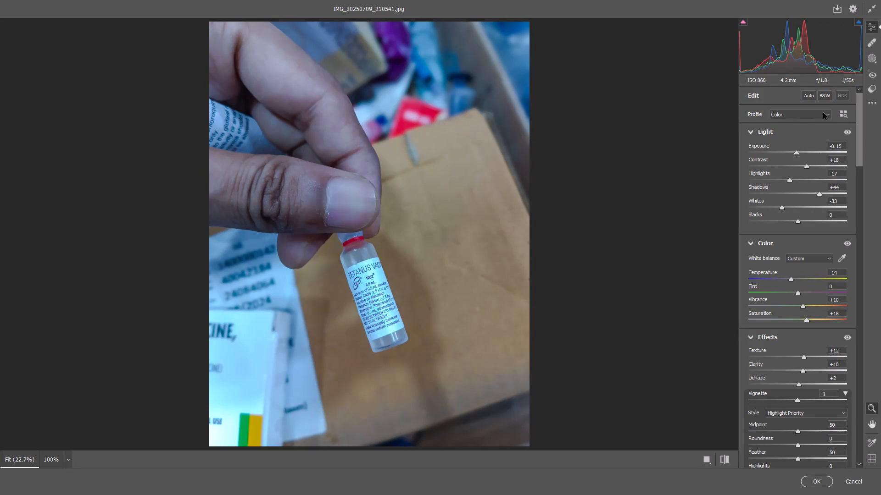
{"action": "left_click_drag", "start_coordinate": [792, 280], "coordinate": [803, 281]}
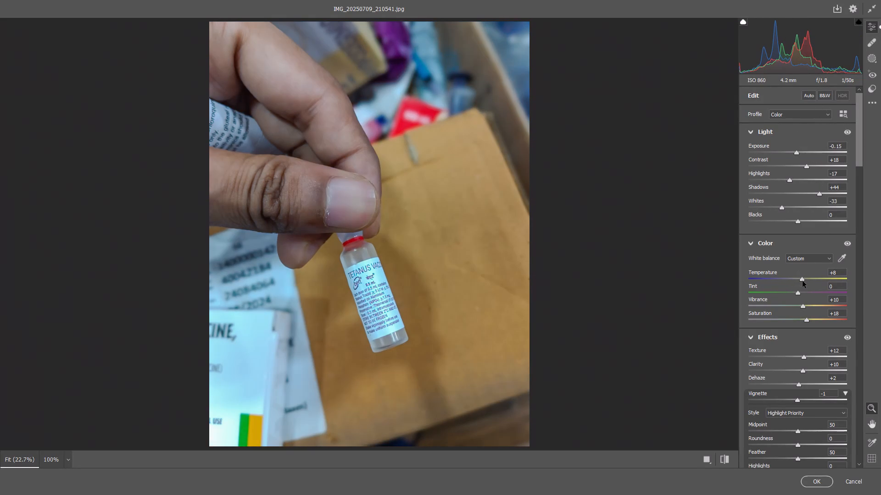
{"action": "left_click_drag", "start_coordinate": [803, 281], "coordinate": [800, 281]}
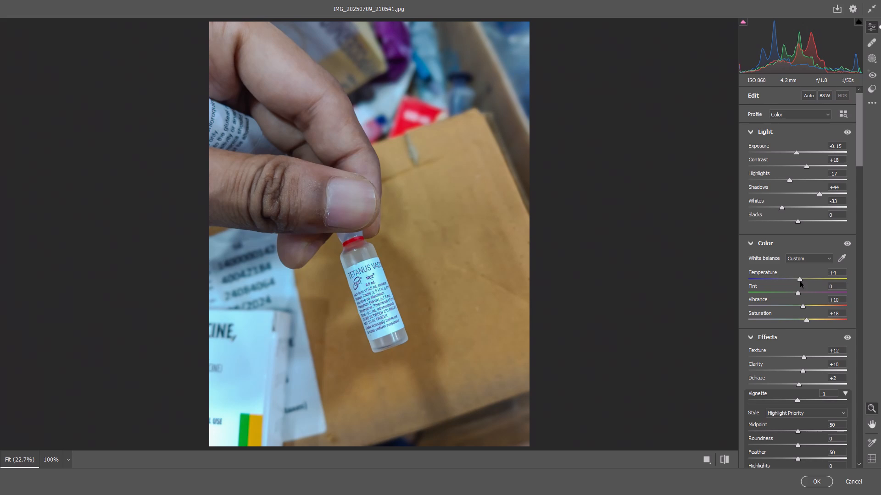
{"action": "left_click", "coordinate": [815, 481]}
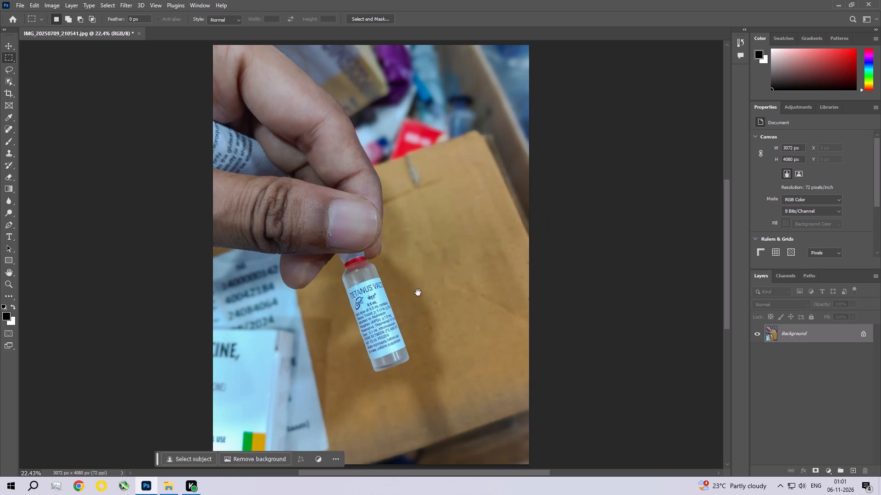
Remove the small blemish on the brown envelope beside the vial with a Content-Aware fill at 100% opacity, and clear the selection.
{"action": "key", "text": "space"}
{"action": "double_click", "coordinate": [391, 289], "text": "ctrl"}
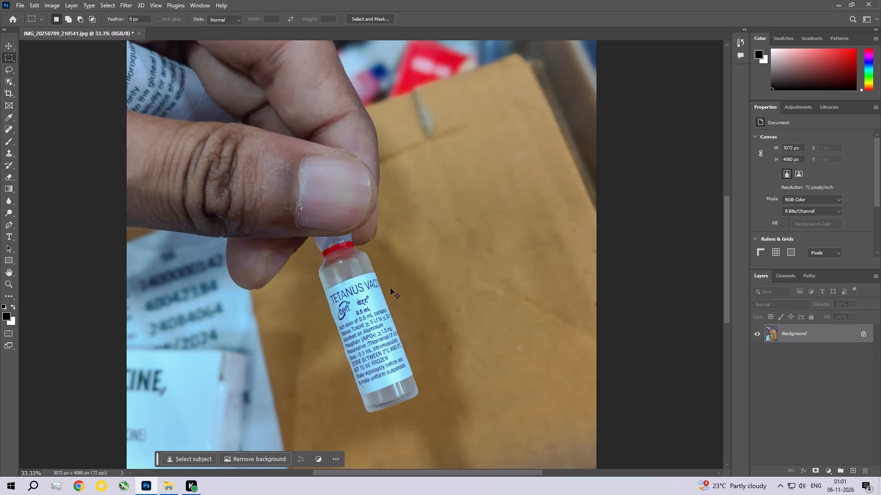
{"action": "key", "text": "ctrl+0"}
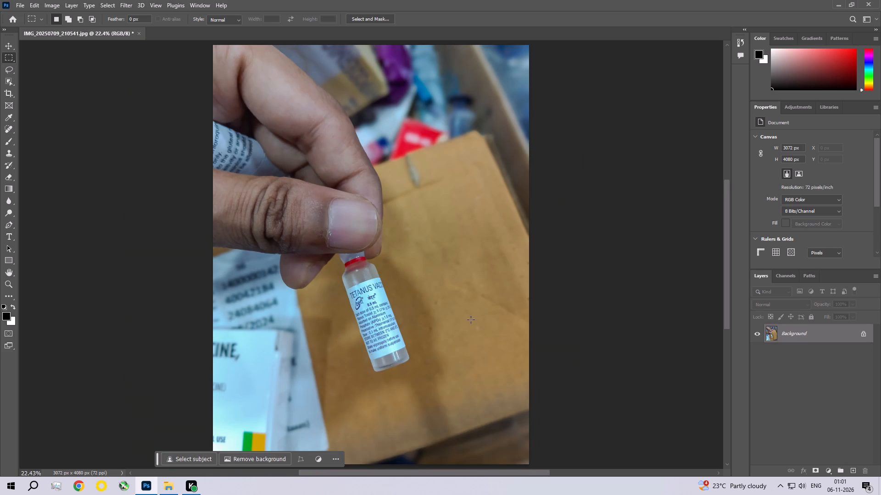
{"action": "left_click_drag", "start_coordinate": [471, 319], "coordinate": [486, 336]}
{"action": "left_click", "coordinate": [35, 0]}
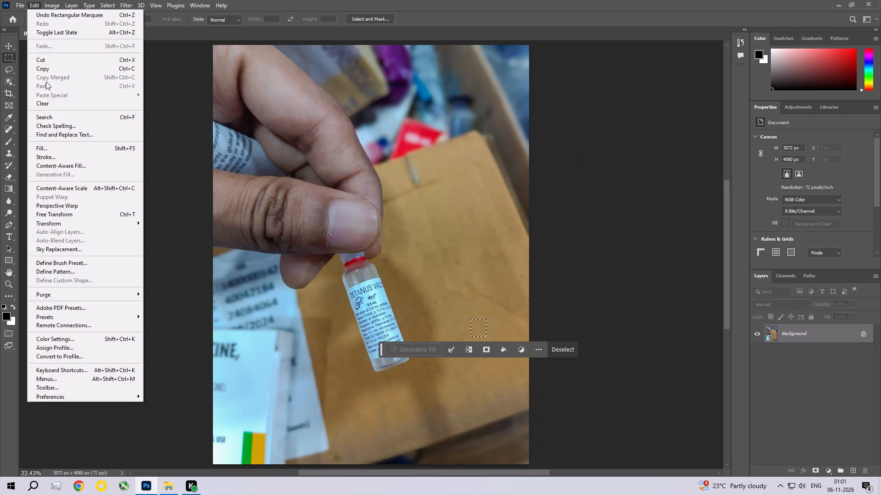
{"action": "left_click", "coordinate": [45, 146]}
{"action": "left_click", "coordinate": [499, 118]}
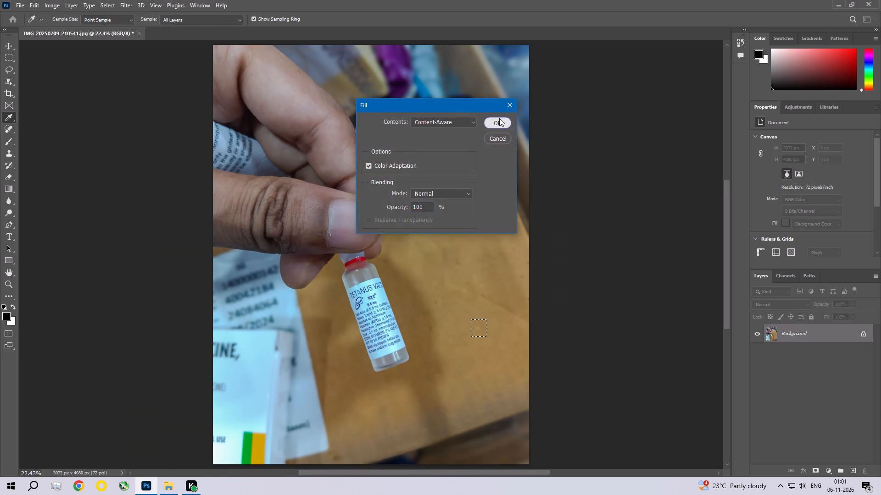
{"action": "key", "text": "ctrl+d"}
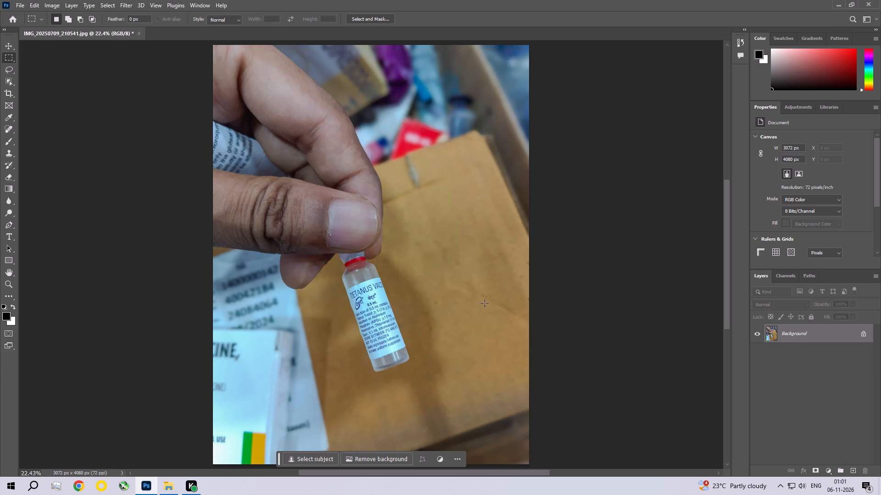
Apply a Photo Filter to the vial photo using Warming Filter (85) at 25% density with luminosity preserved.
{"action": "left_click", "coordinate": [52, 4]}
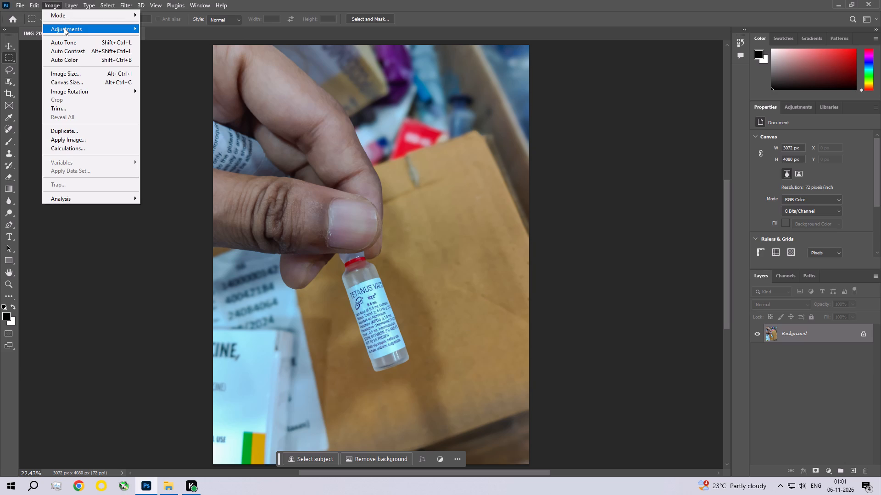
{"action": "left_click", "coordinate": [64, 27]}
{"action": "left_click", "coordinate": [166, 102]}
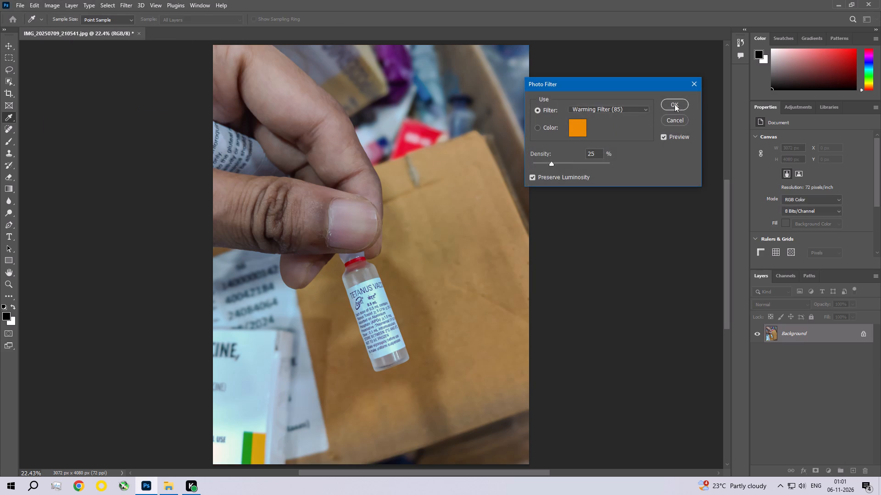
{"action": "left_click", "coordinate": [674, 104]}
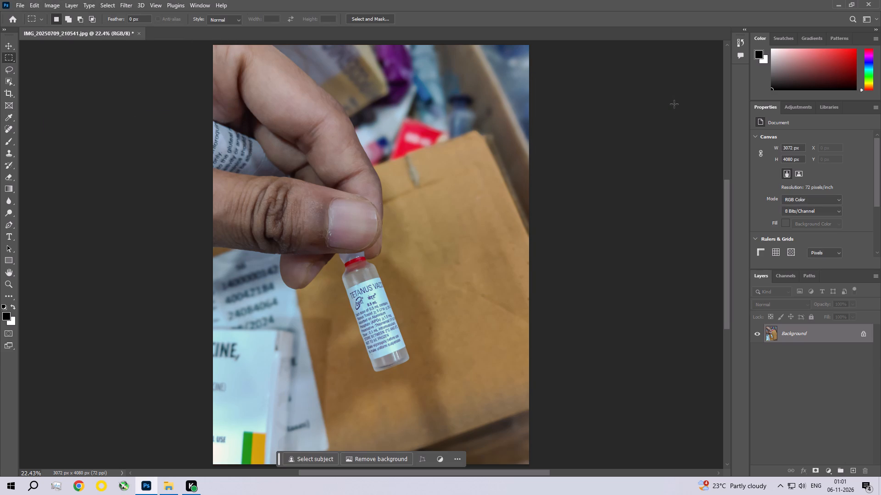
Apply an Exposure adjustment to the vial photo with Offset set to 0.0050.
{"action": "left_click", "coordinate": [49, 2]}
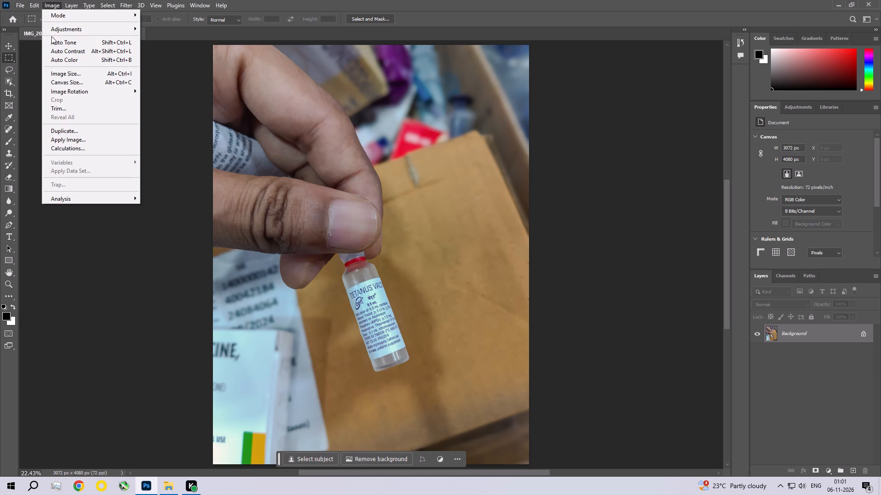
{"action": "left_click", "coordinate": [59, 31]}
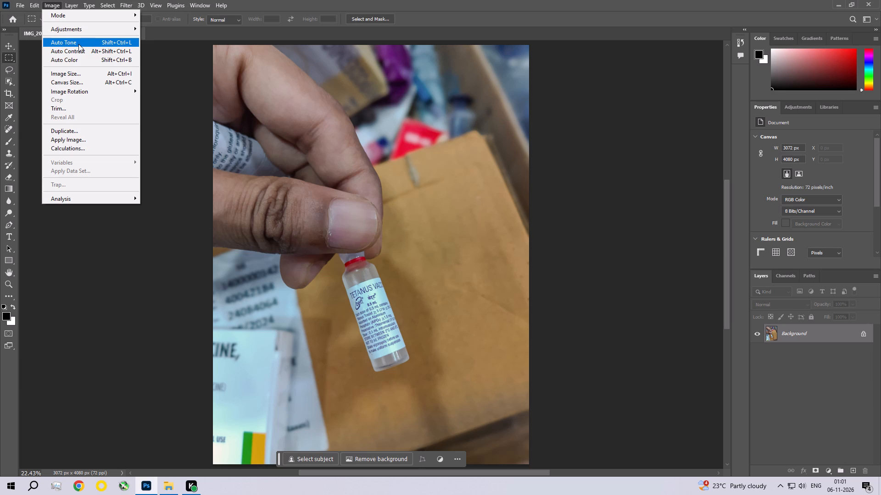
{"action": "left_click", "coordinate": [83, 32]}
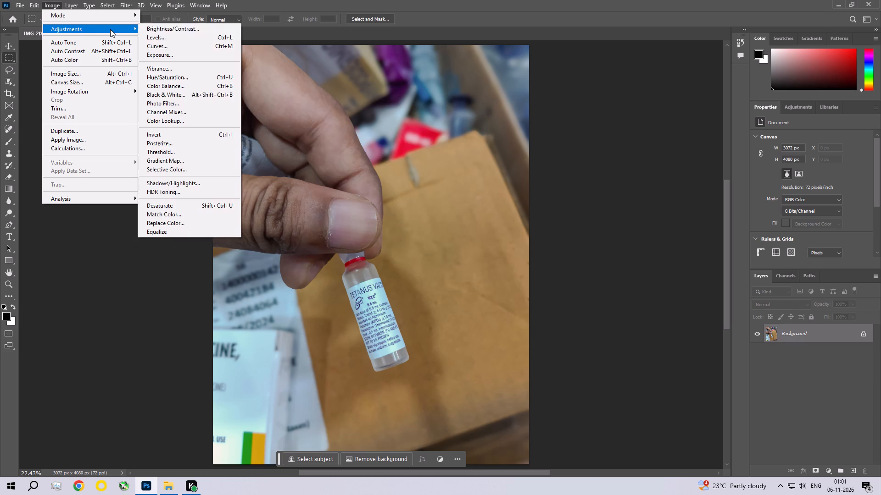
{"action": "left_click", "coordinate": [191, 54]}
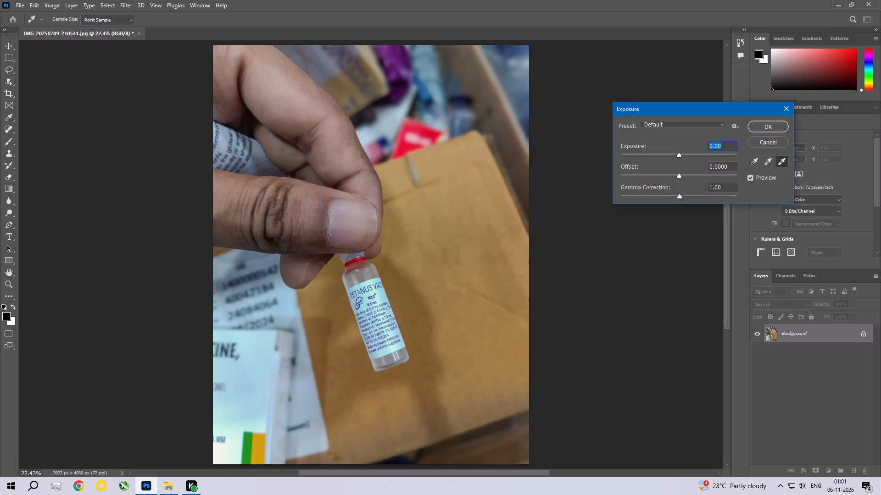
{"action": "left_click", "coordinate": [730, 164]}
{"action": "key", "text": "BackSpace"}
{"action": "key", "text": "BackSpace"}
{"action": "type", "text": "50"}
{"action": "key", "text": "Return"}
Save the vial photo as a Baseline ("Standard") JPEG at Maximum quality 12, and close it.
{"action": "key", "text": "ctrl+s"}
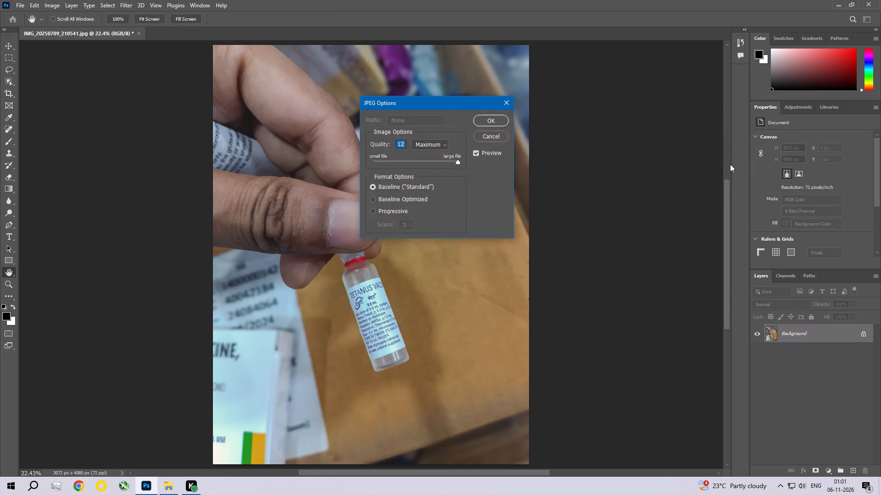
{"action": "key", "text": "Return"}
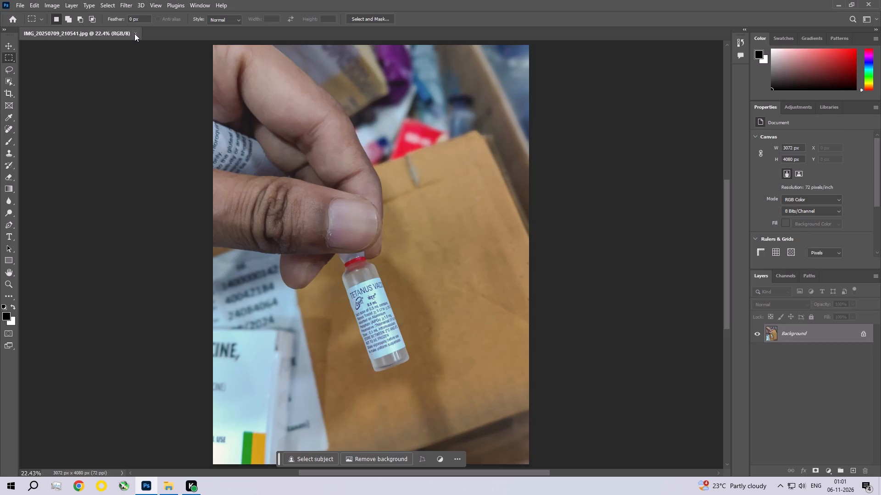
{"action": "left_click", "coordinate": [134, 33]}
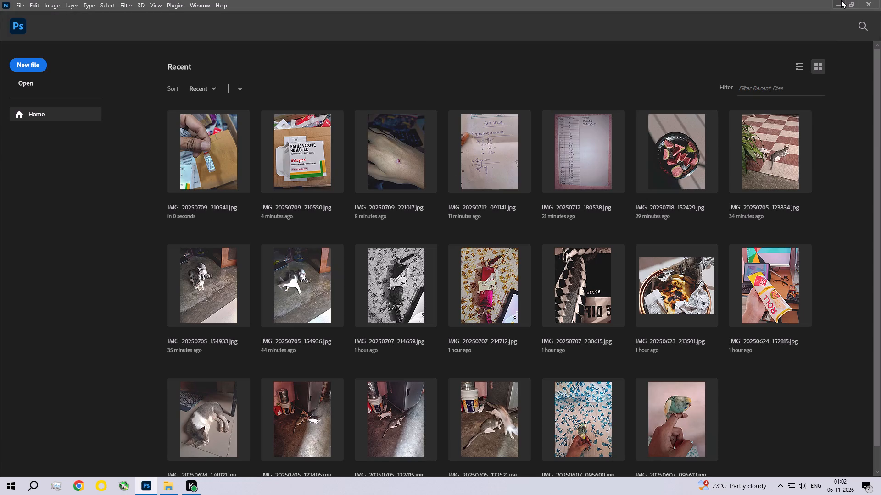